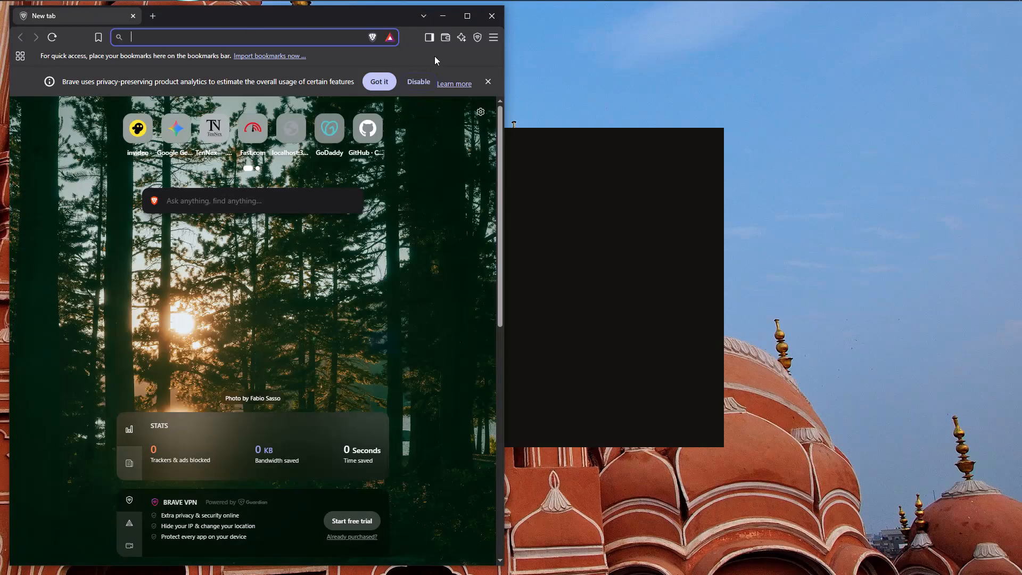
# Maximize the browser window and disable Brave's privacy-preserving product analytics.
pyautogui.click(463, 17)
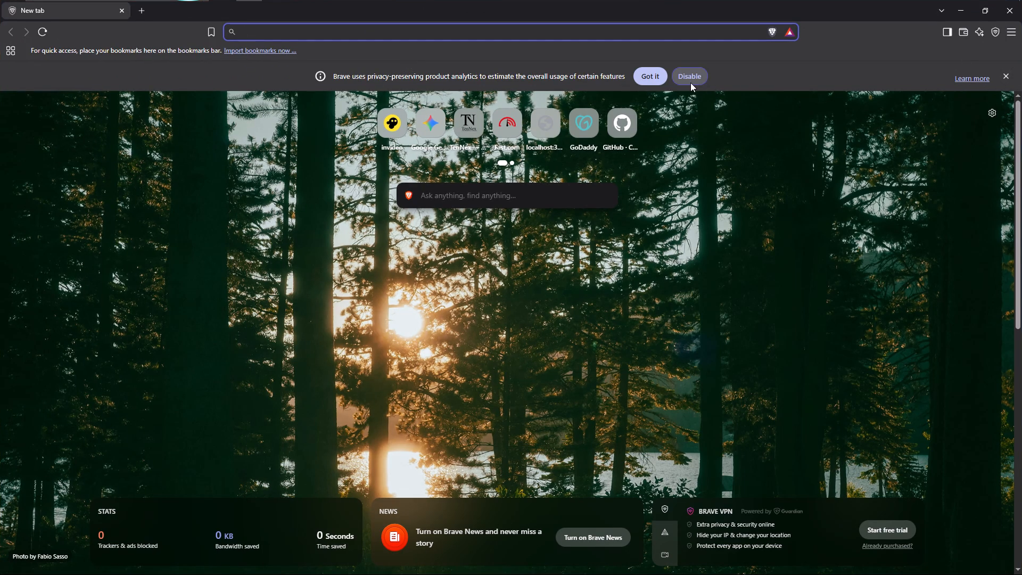
pyautogui.click(690, 83)
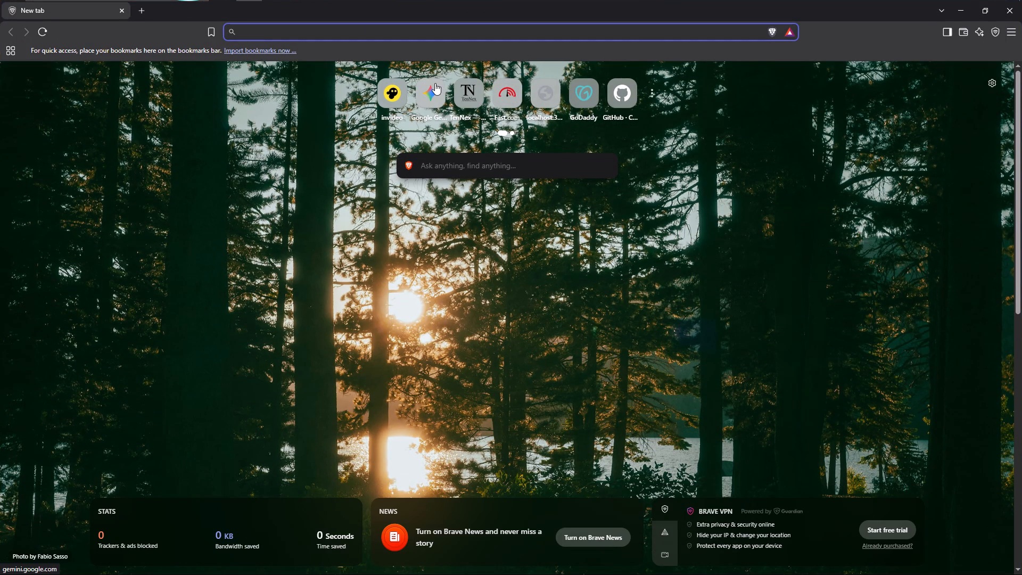
# Open the Canva templates page at canva.com/templates from the address suggestions for "ca".
pyautogui.write('ca')
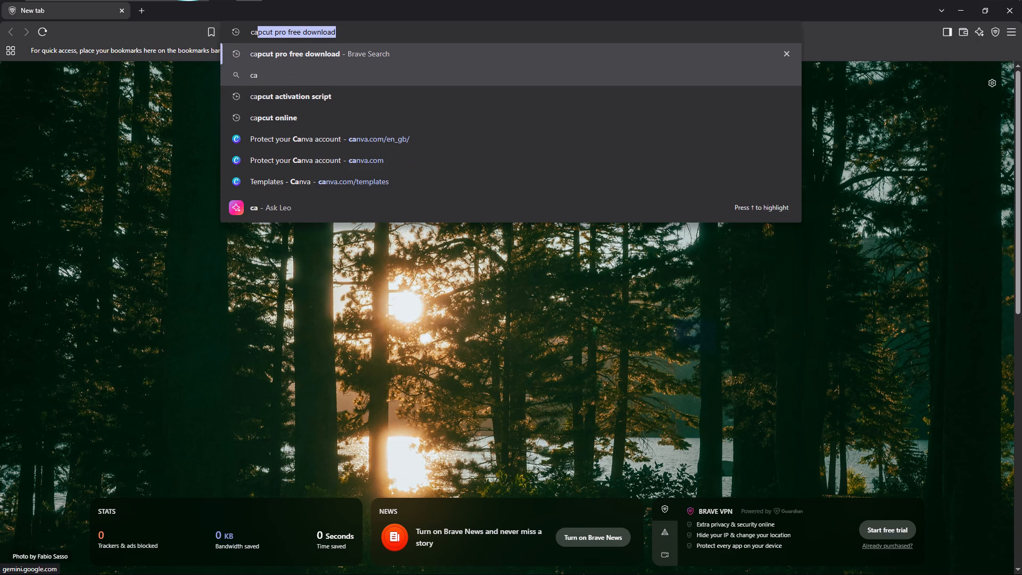
pyautogui.click(534, 186)
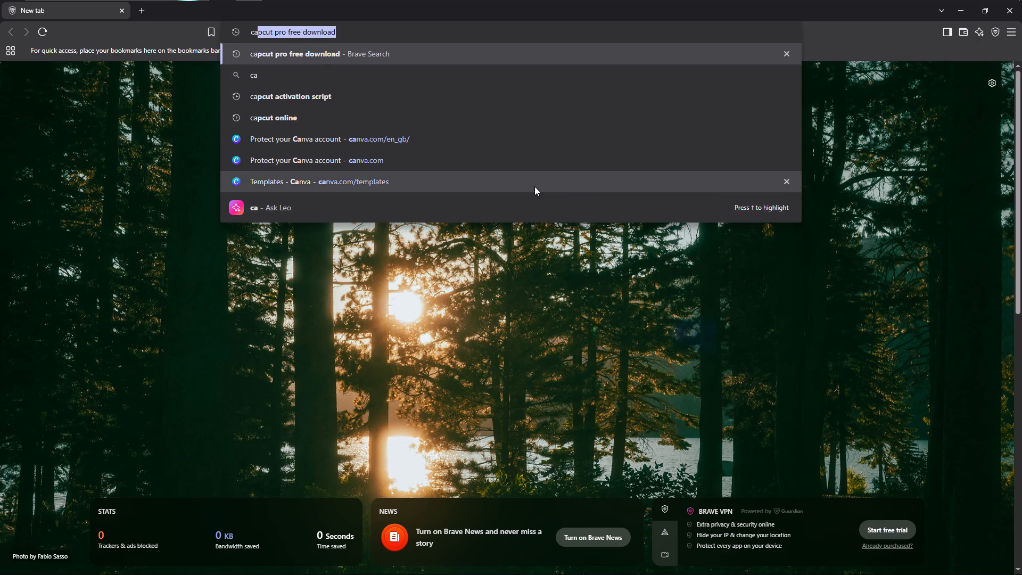
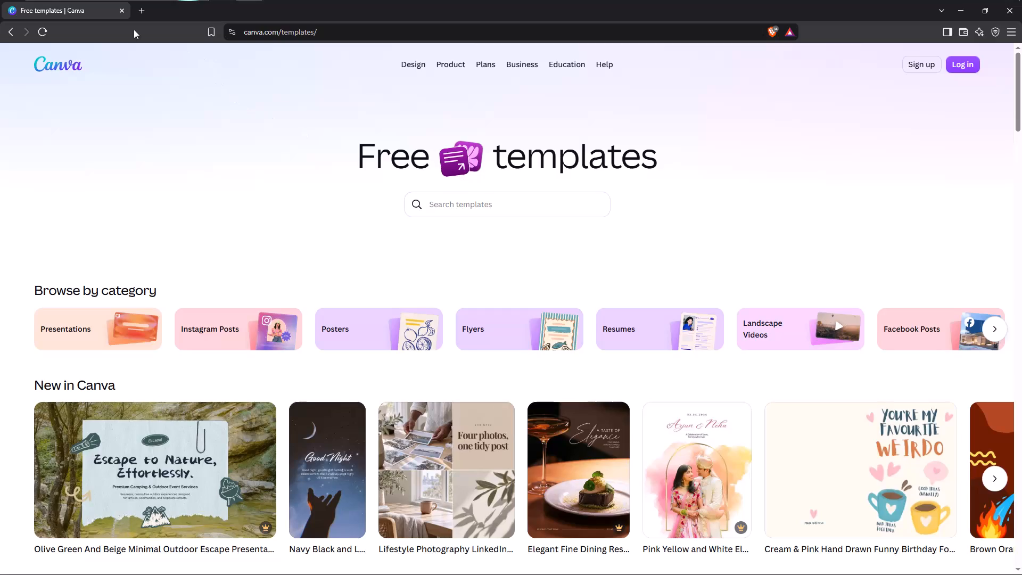
# Open a new tab and search the web for "gmail login" using the suggestion offered for "gmail".
pyautogui.click(137, 12)
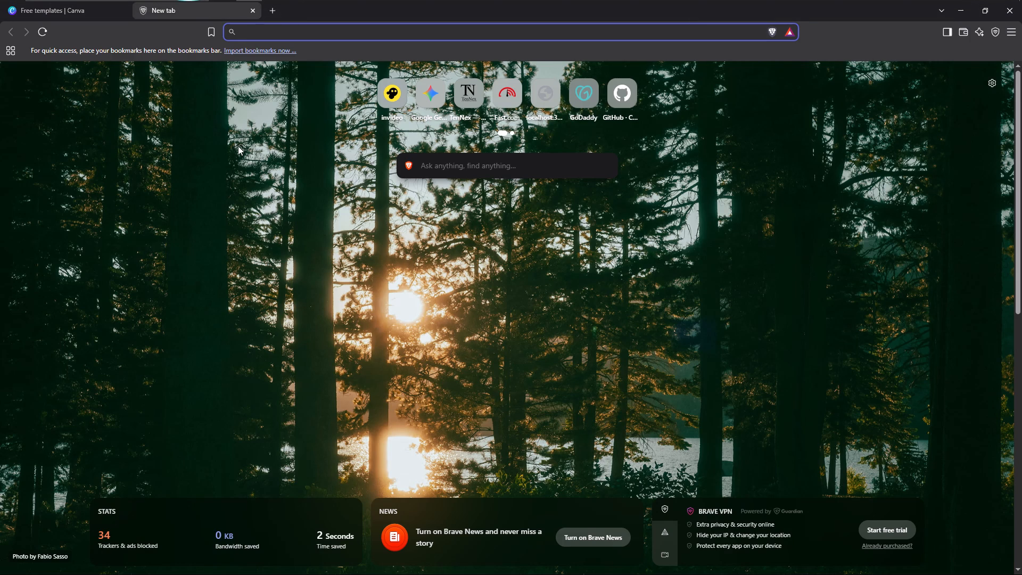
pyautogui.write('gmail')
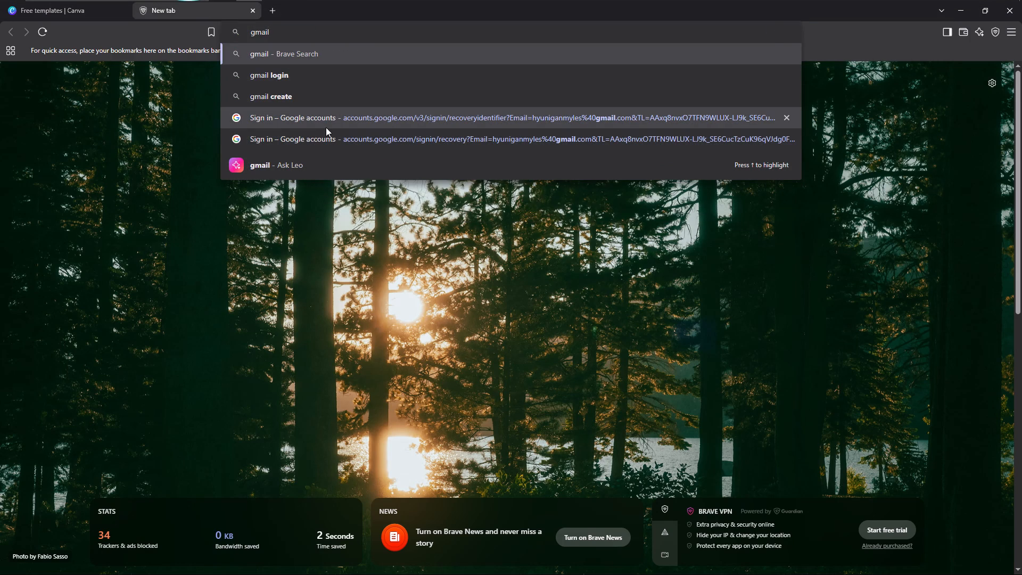
pyautogui.click(299, 79)
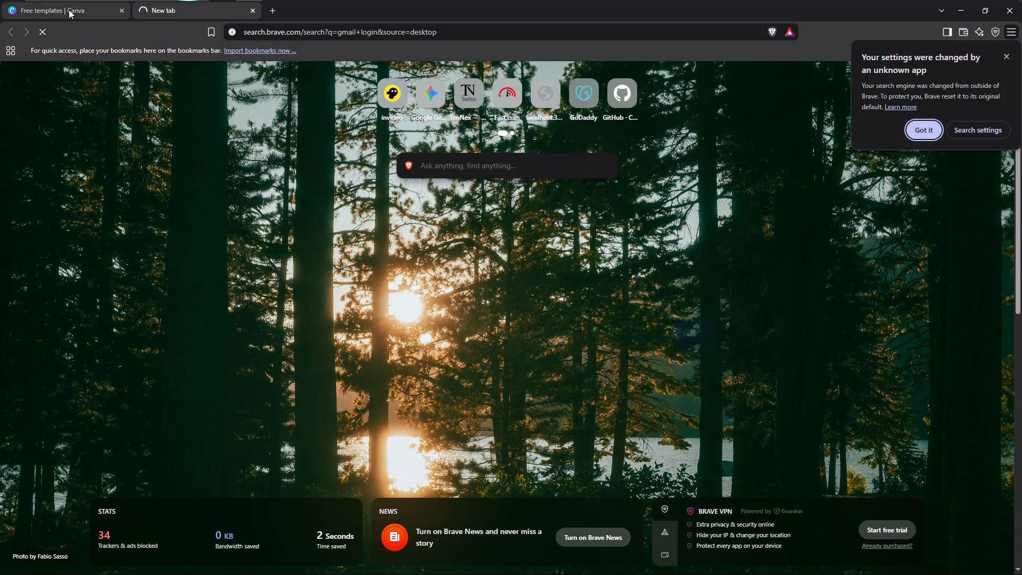
# Return to the Canva free templates page and dismiss the browser's notice about changed settings.
pyautogui.click(69, 10)
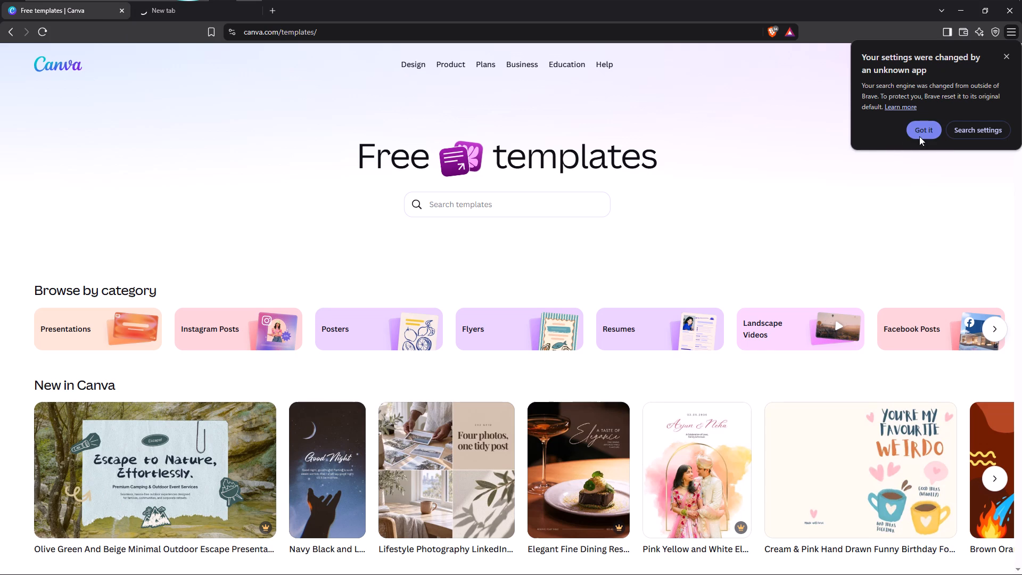
pyautogui.click(1008, 54)
# Look through the template categories and designs on the Canva free templates page.
pyautogui.scroll(-7, 361, 195)
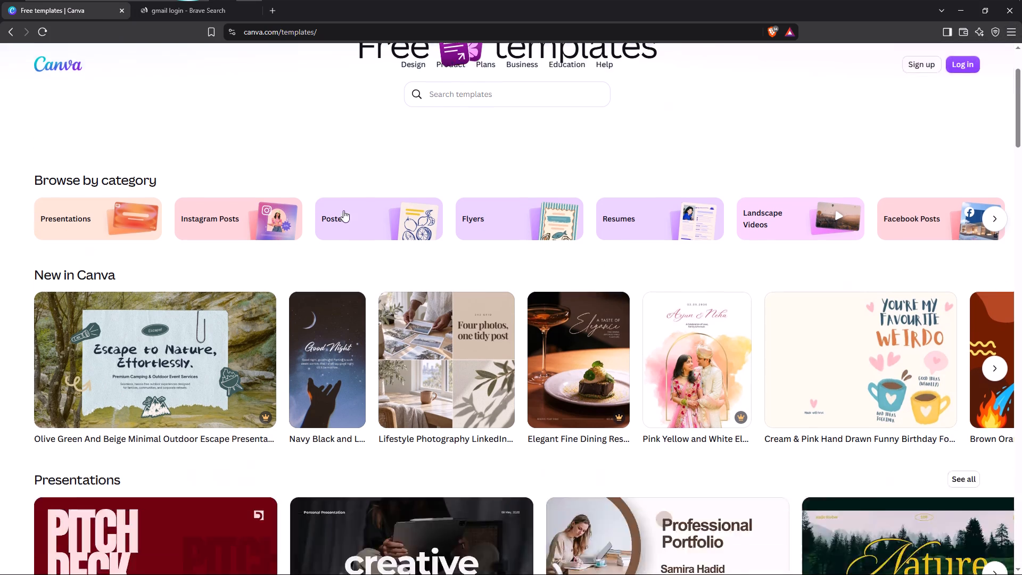
# Browse the free template categories, including Instagram posts, posters, flyers, resumes and landscape videos, to examine the available designs.
pyautogui.scroll(-6, 343, 213)
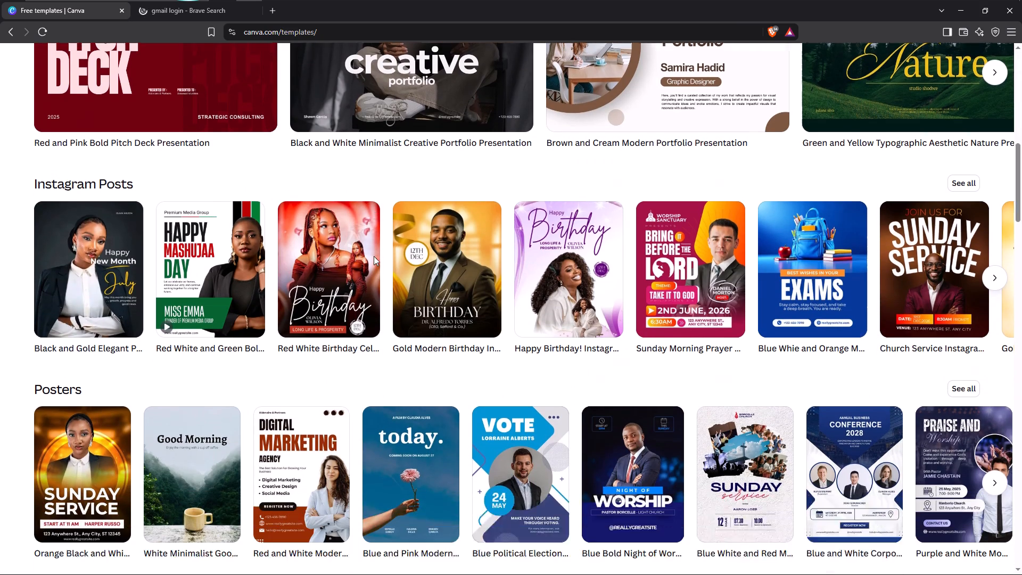
pyautogui.scroll(-5, 374, 256)
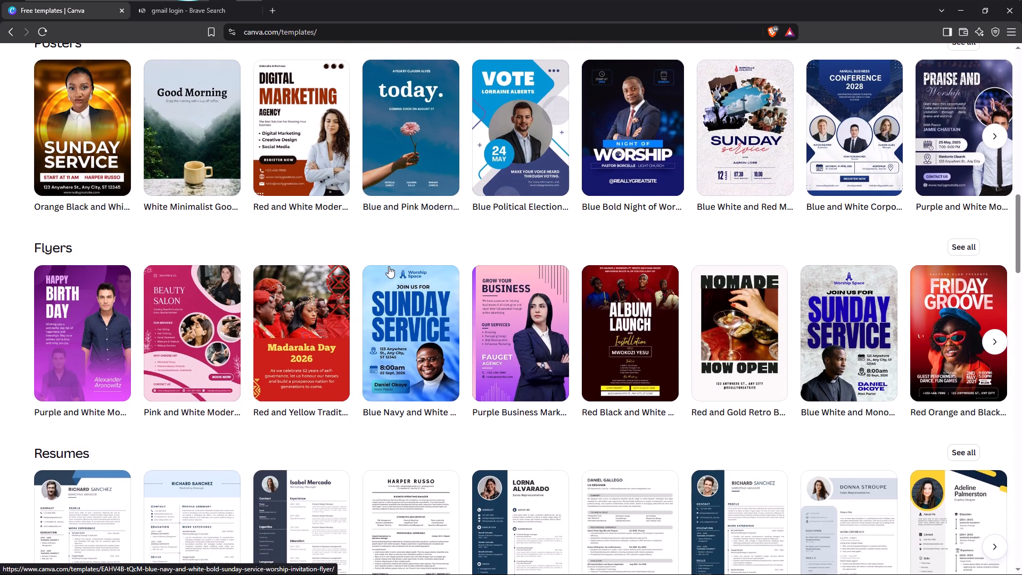
pyautogui.scroll(-8, 389, 266)
pyautogui.scroll(5, 389, 268)
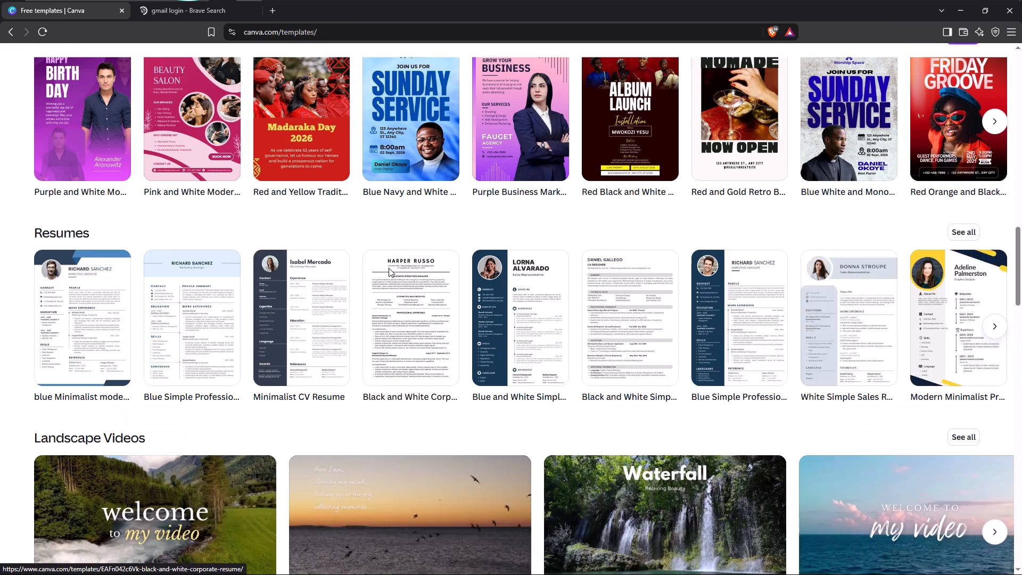
# Return to the Posters category and advance its row to examine the remaining poster templates.
pyautogui.scroll(8, 389, 270)
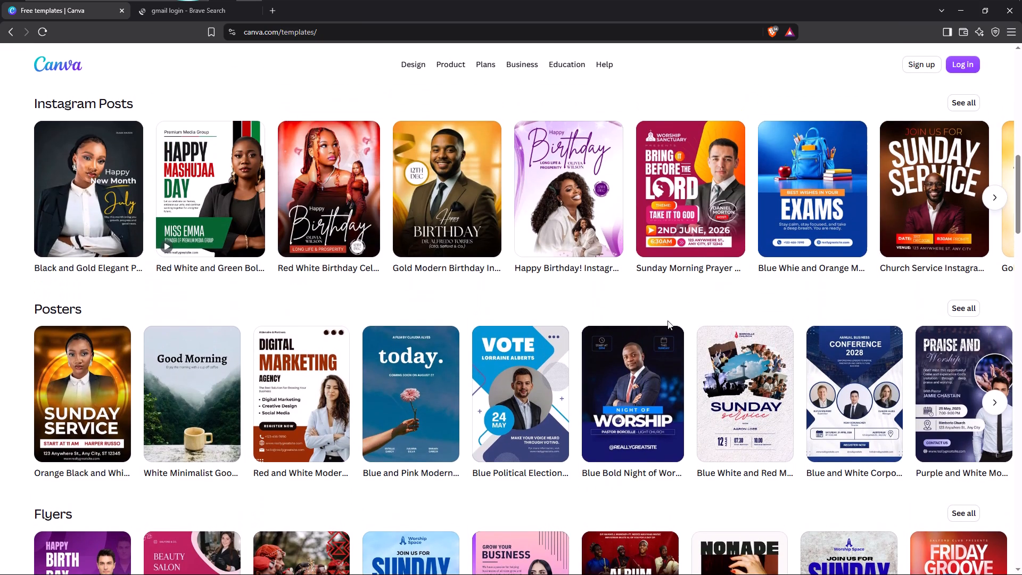
pyautogui.click(993, 407)
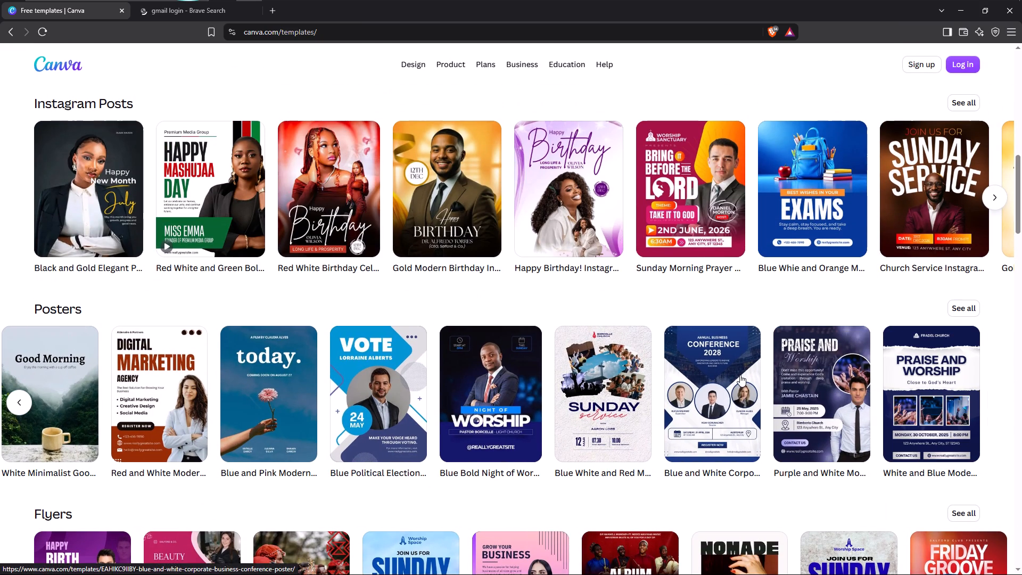
pyautogui.scroll(-1, 853, 381)
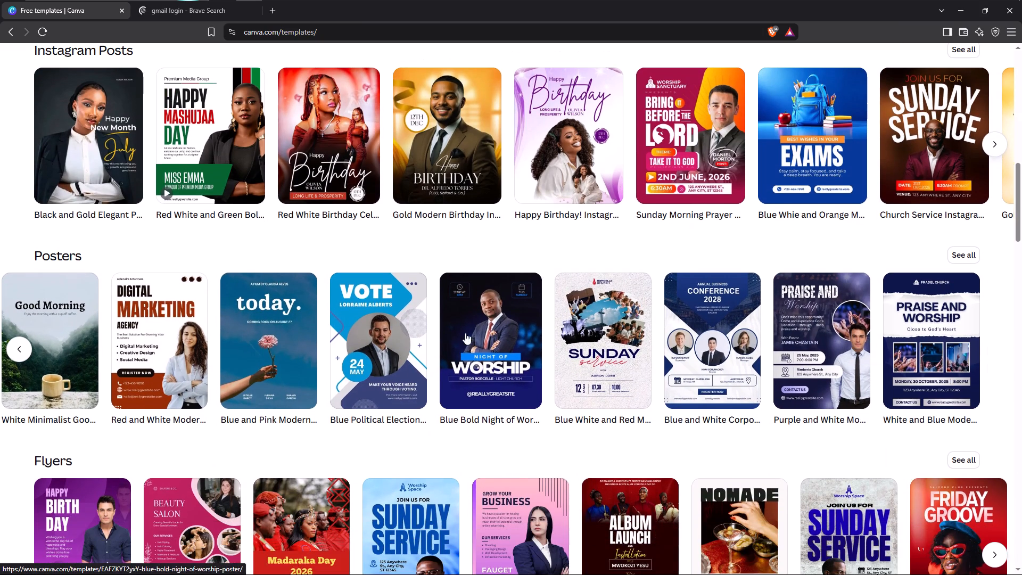
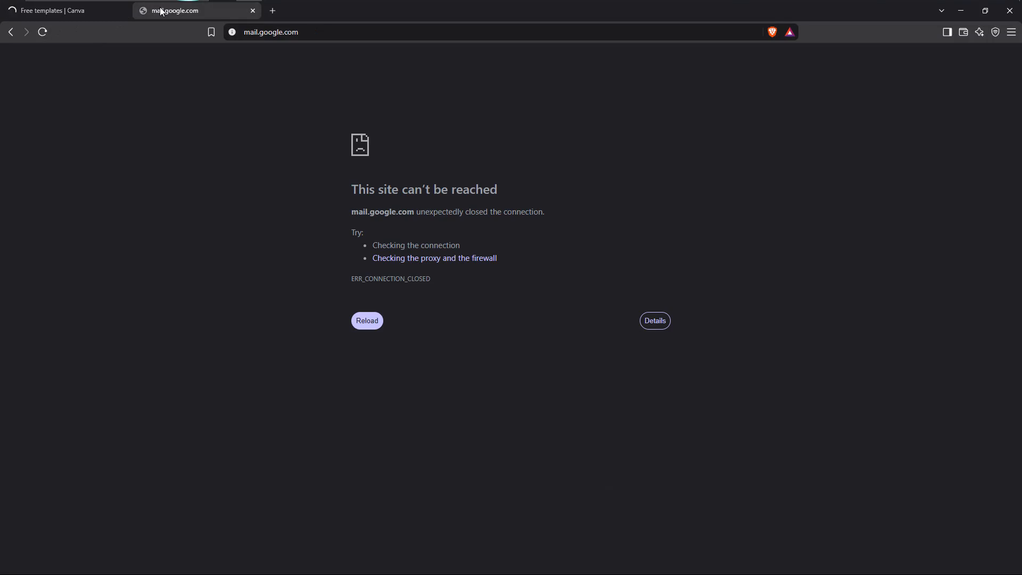
# Reload the mail.google.com page to retry the connection.
pyautogui.click(44, 28)
pyautogui.click(299, 168)
# Close the browser window with all its tabs, opting not to be asked again about closing multiple tabs.
pyautogui.click(1006, 12)
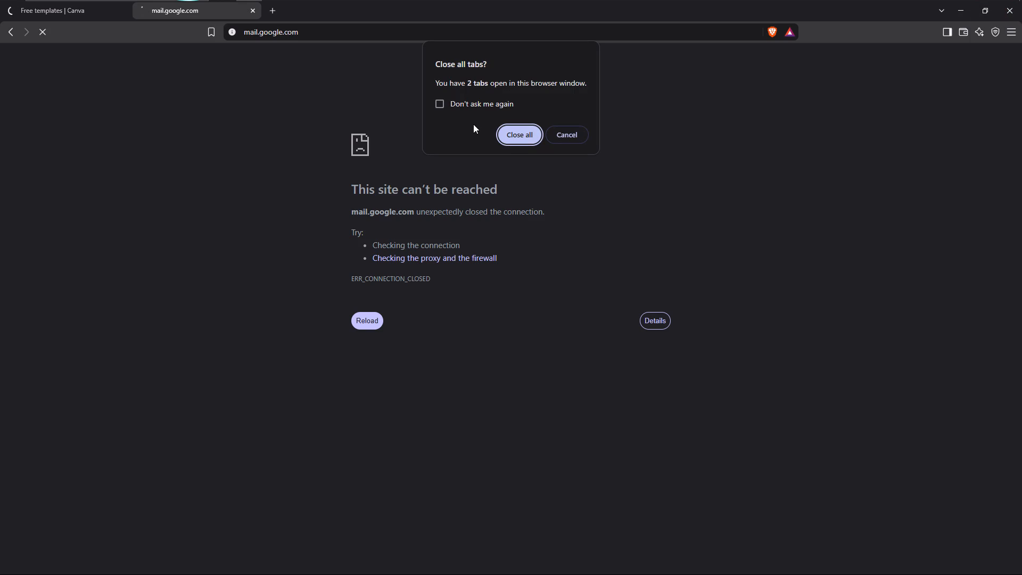
pyautogui.click(441, 97)
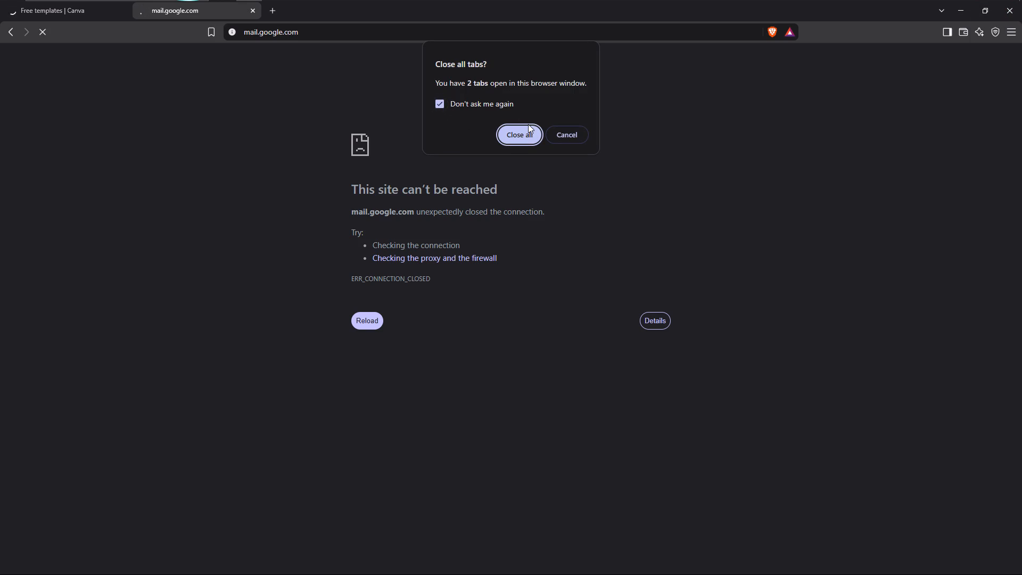
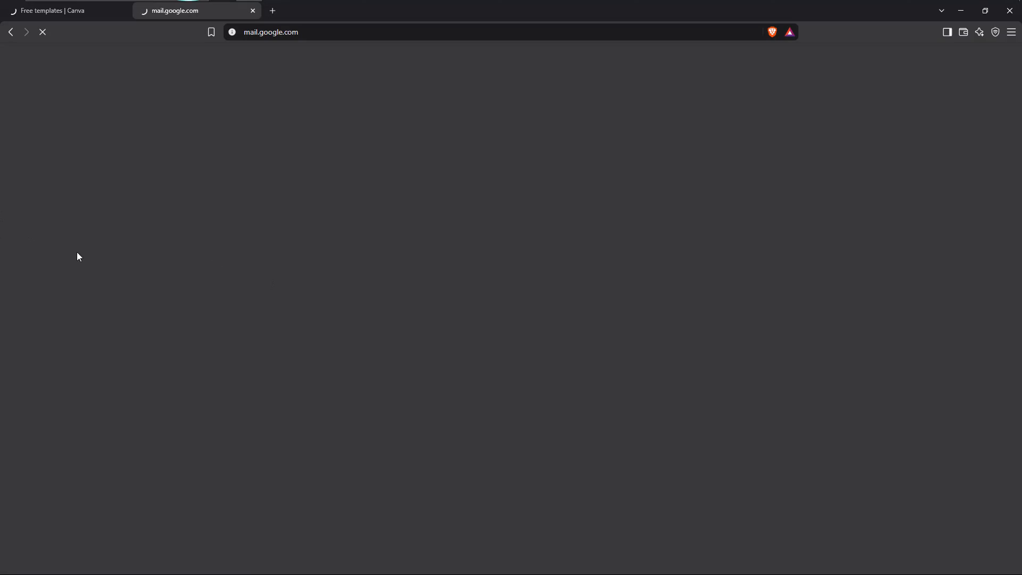
# In a new tab, open Brave's settings and set the startup behaviour to open the New tab page.
pyautogui.click(274, 12)
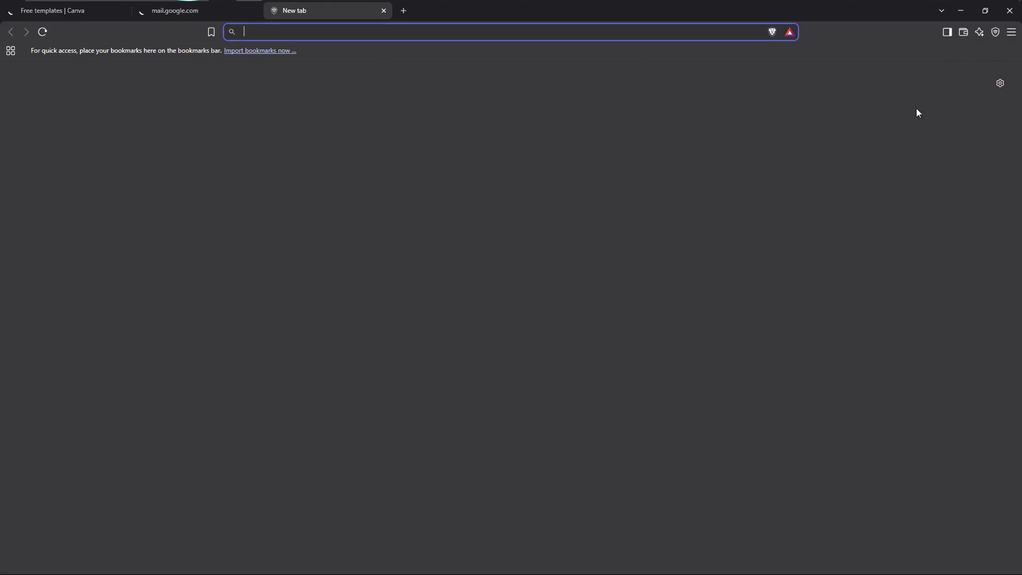
pyautogui.click(1007, 32)
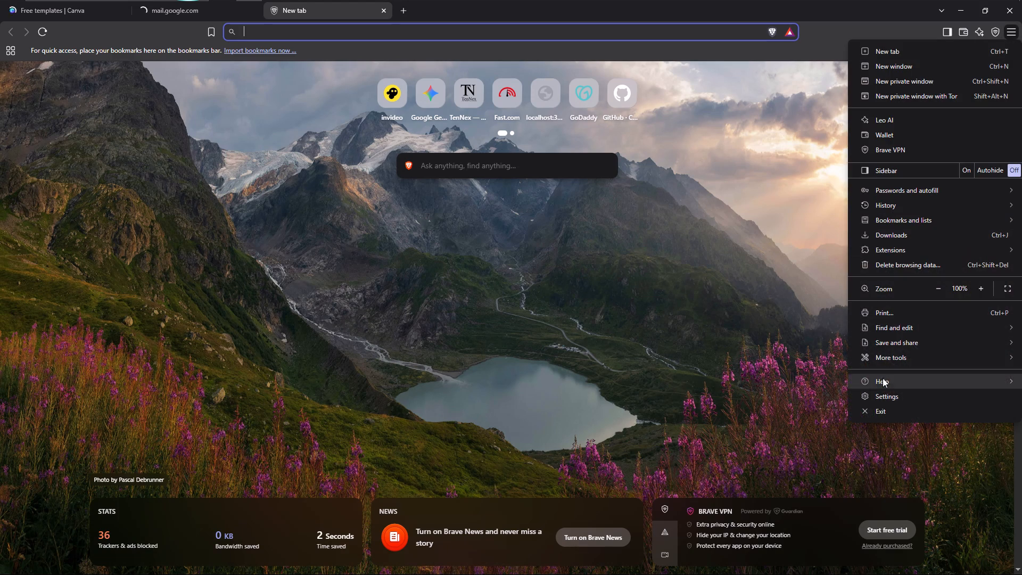
pyautogui.click(883, 400)
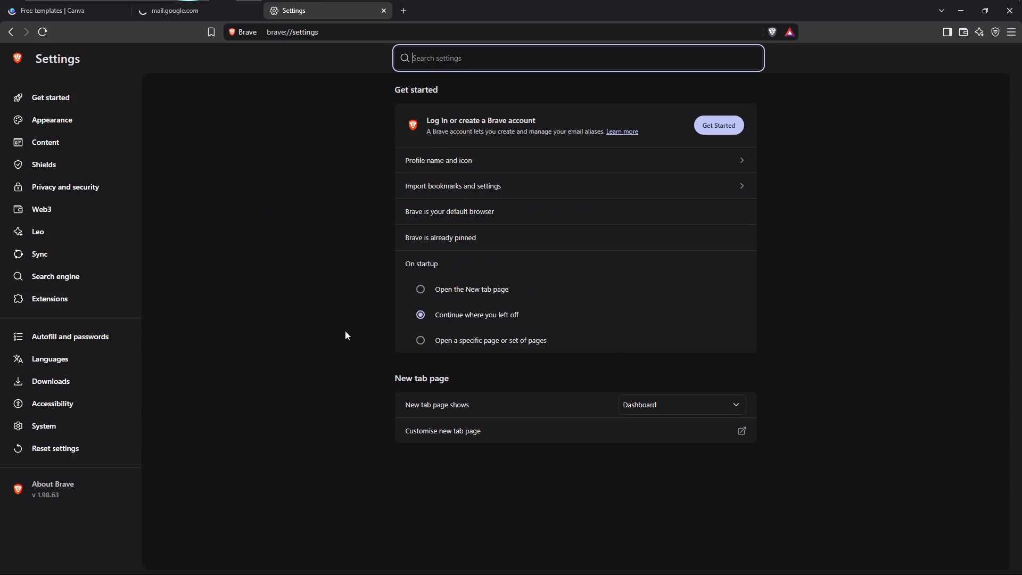
pyautogui.click(486, 290)
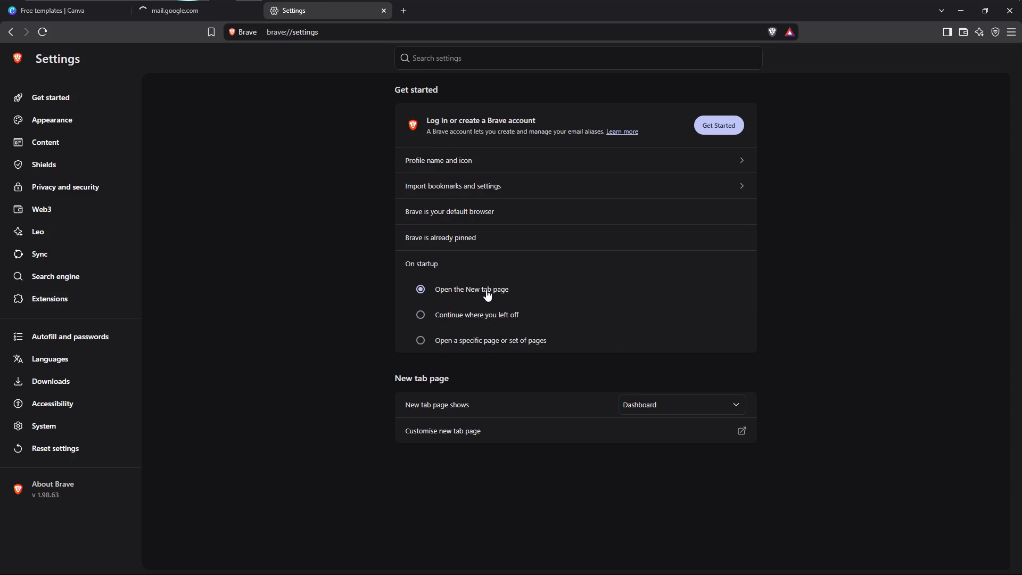
pyautogui.click(304, 198)
# Check the loaded Canva free templates page and return to the browser settings page.
pyautogui.click(77, 4)
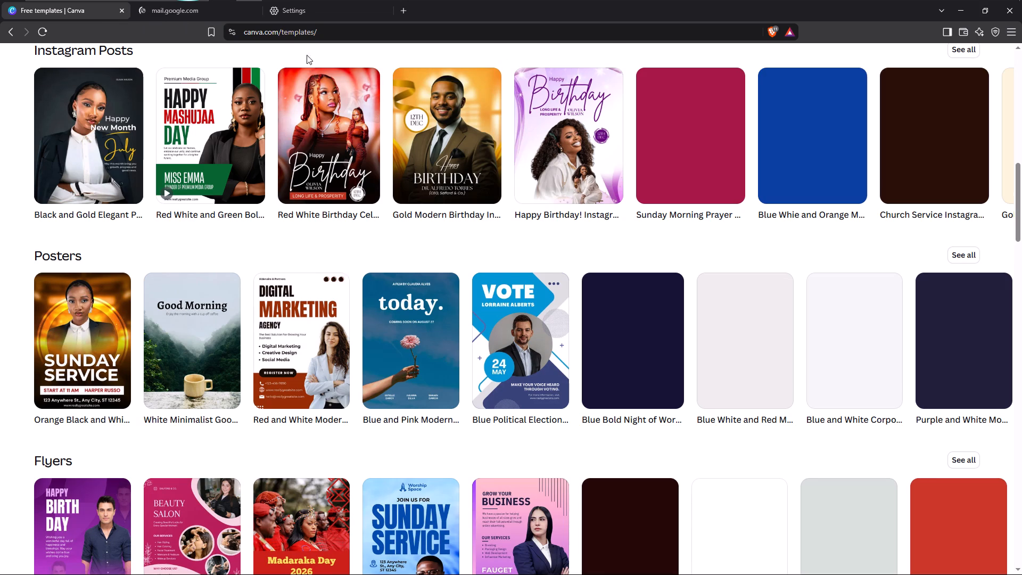
pyautogui.click(360, 9)
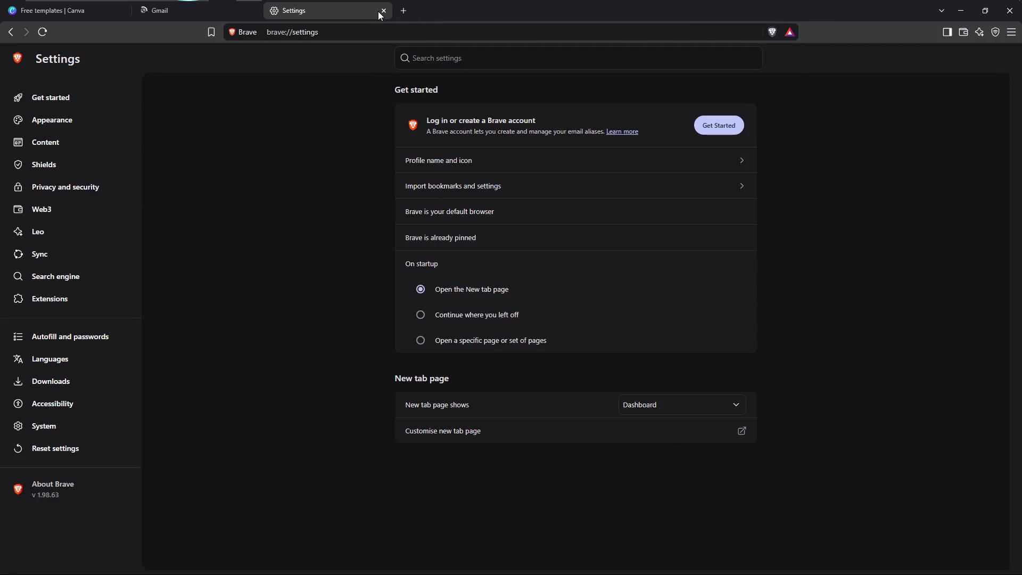
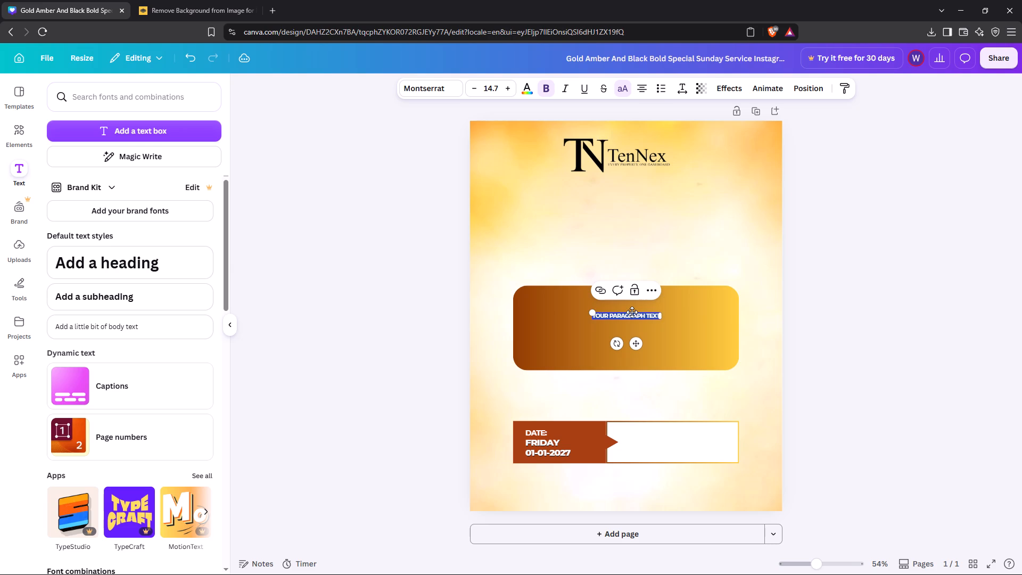
# Replace the placeholder paragraph text on the brown-to-gold gradient box with "COMMING".
pyautogui.write('om')
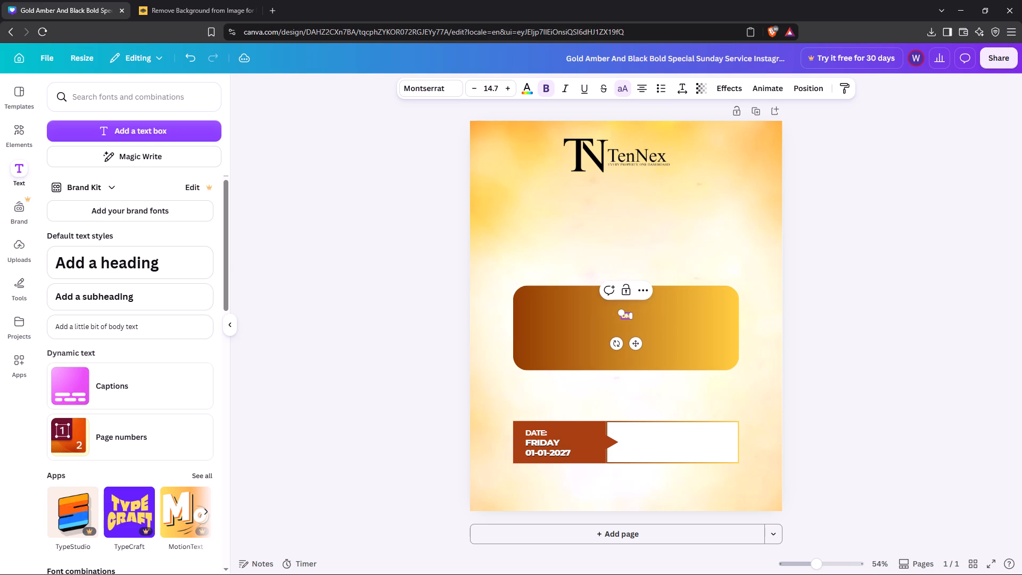
pyautogui.press('BackSpace')
pyautogui.press('BackSpace')
pyautogui.write('CO')
pyautogui.press('m')
pyautogui.press('m')
pyautogui.press('i')
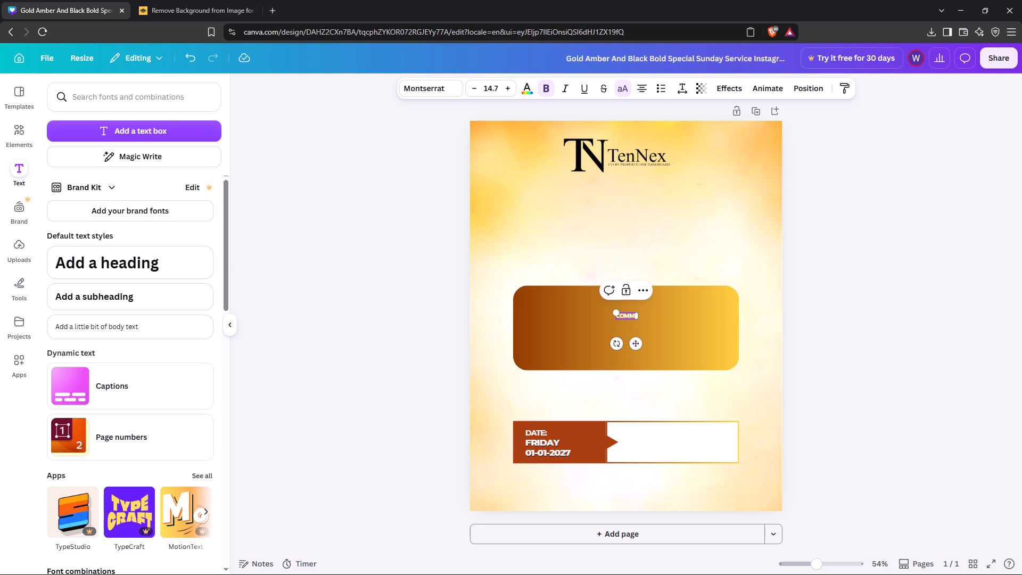
pyautogui.press('BackSpace')
pyautogui.write('ING')
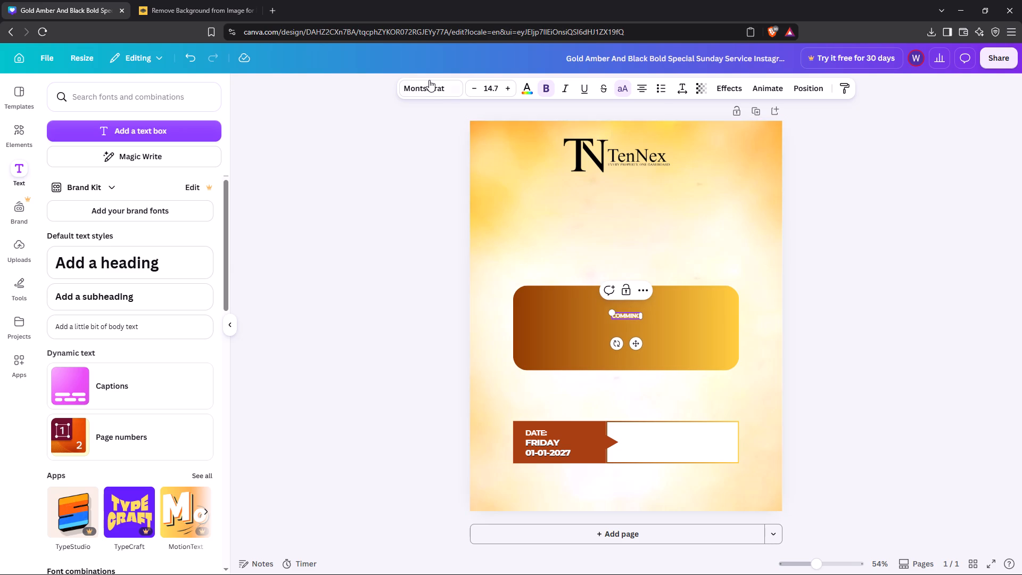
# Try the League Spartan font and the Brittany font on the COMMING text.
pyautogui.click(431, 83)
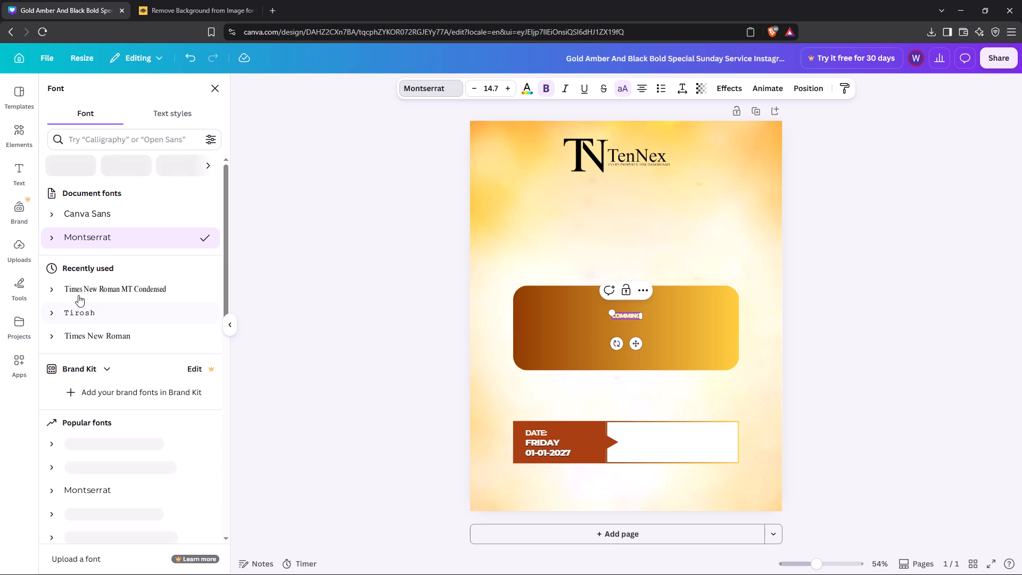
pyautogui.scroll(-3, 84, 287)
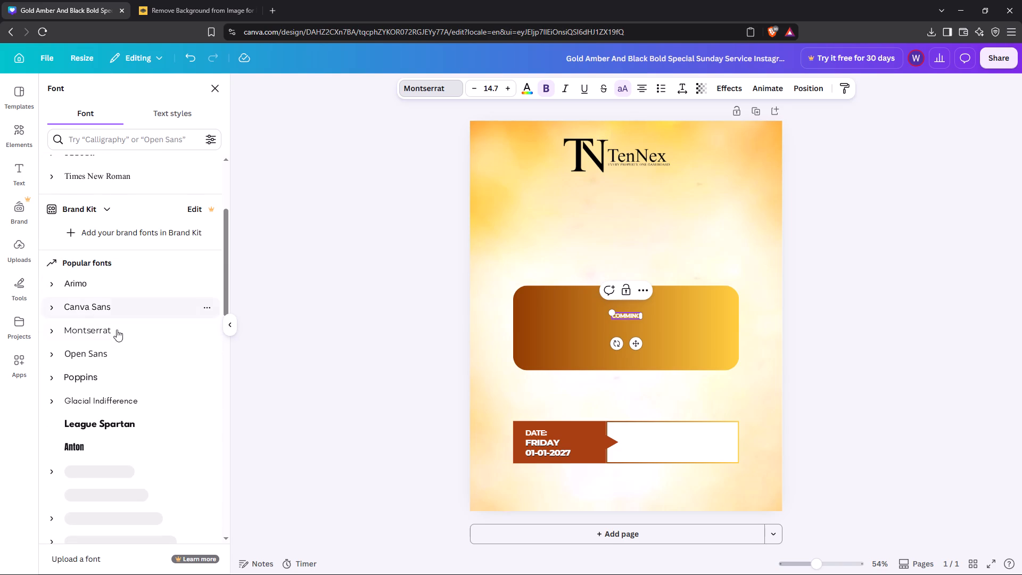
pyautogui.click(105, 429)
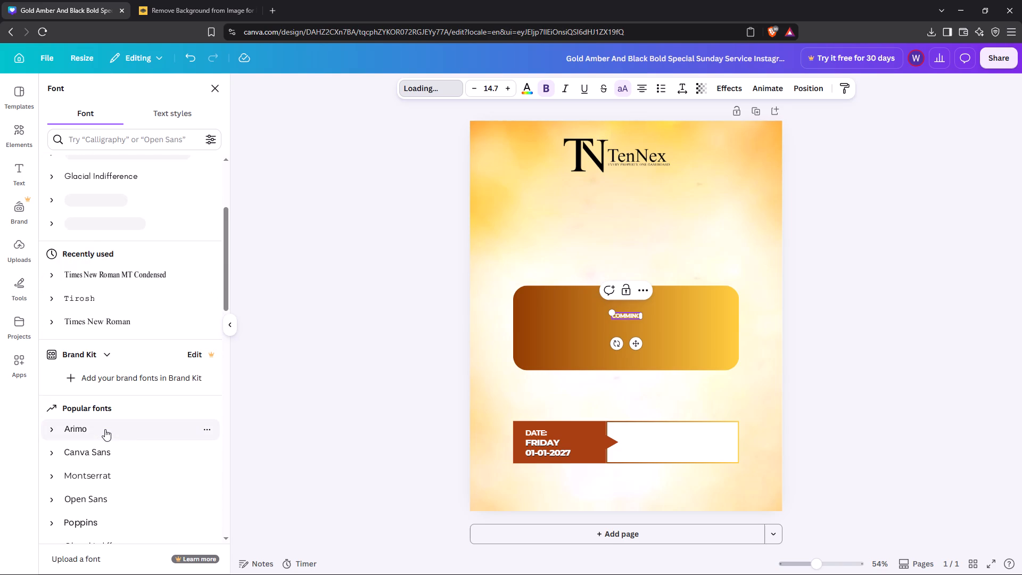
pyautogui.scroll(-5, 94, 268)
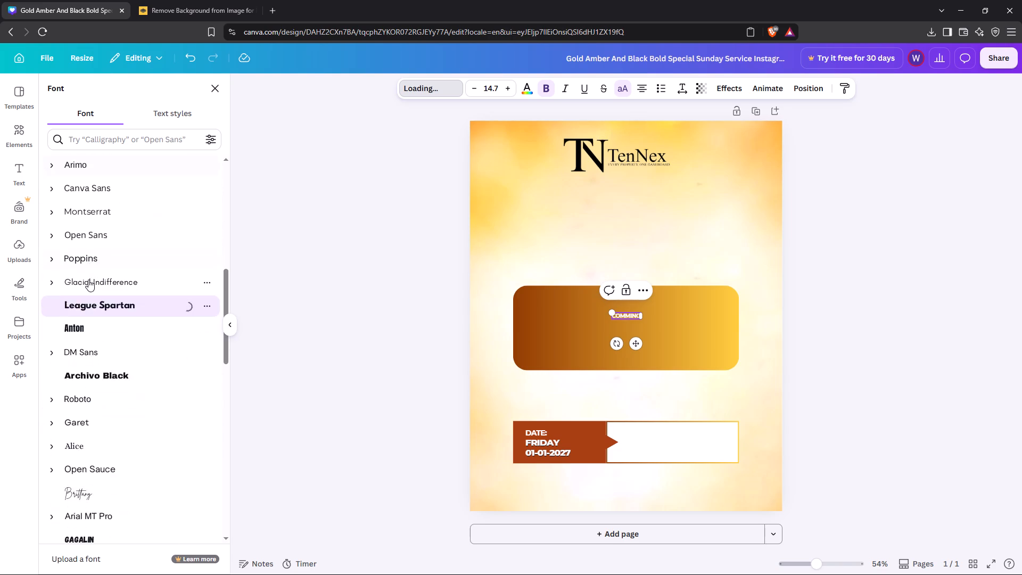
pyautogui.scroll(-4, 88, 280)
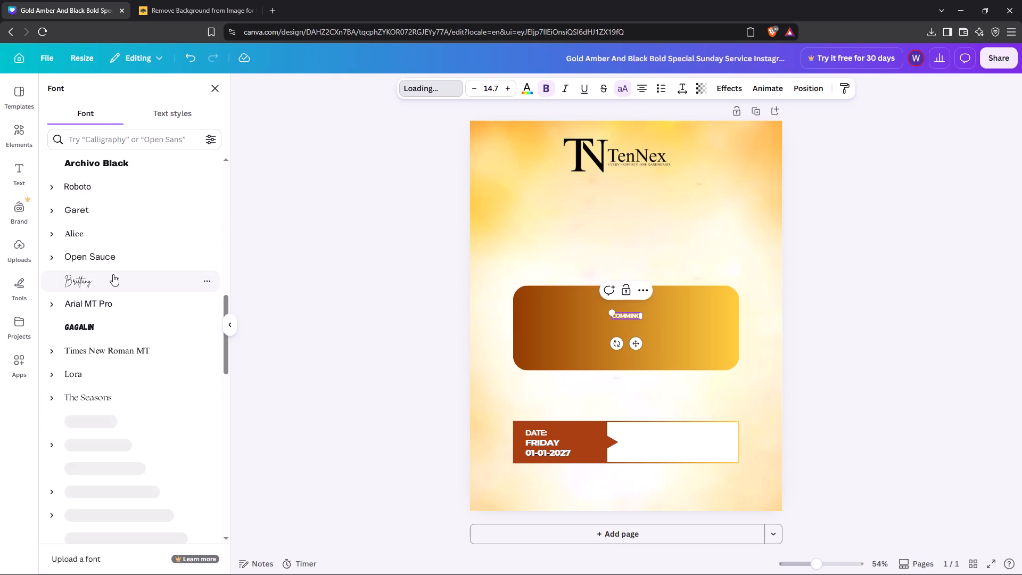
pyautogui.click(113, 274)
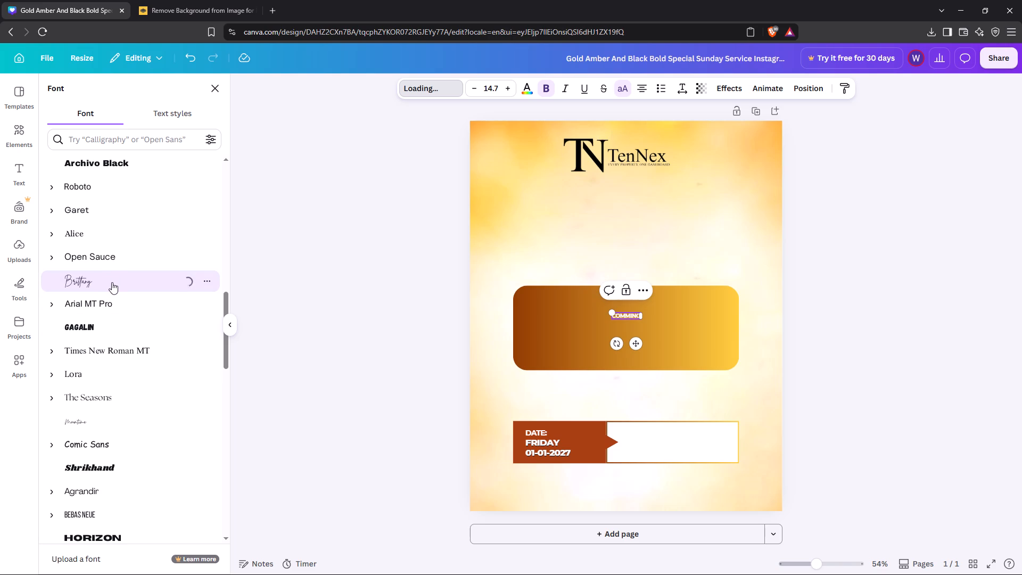
# Browse the popular fonts to examine the available styles for the heading text.
pyautogui.scroll(-5, 120, 300)
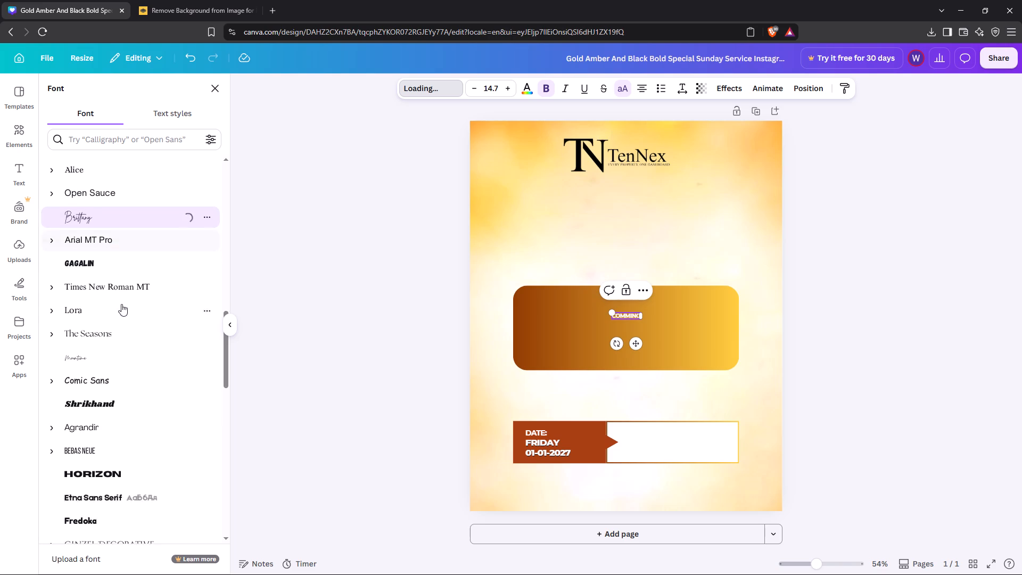
pyautogui.scroll(-3, 121, 304)
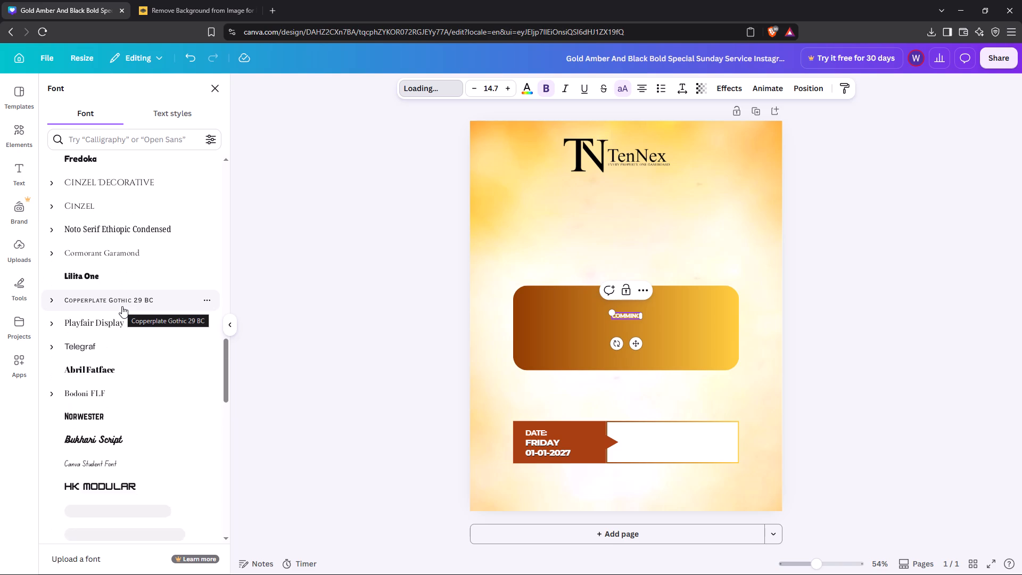
pyautogui.scroll(-5, 122, 306)
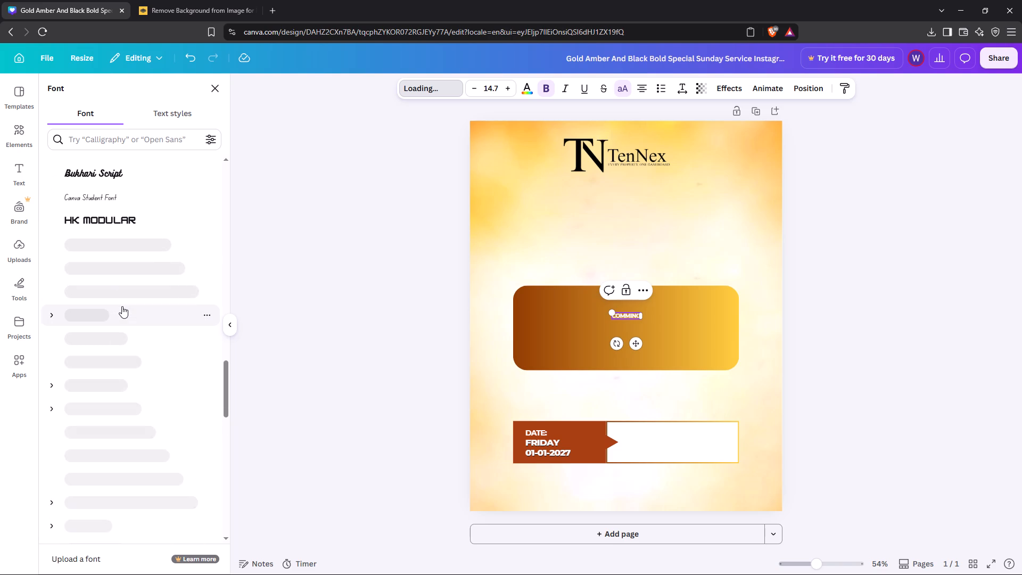
pyautogui.scroll(-3, 122, 306)
pyautogui.scroll(13, 122, 306)
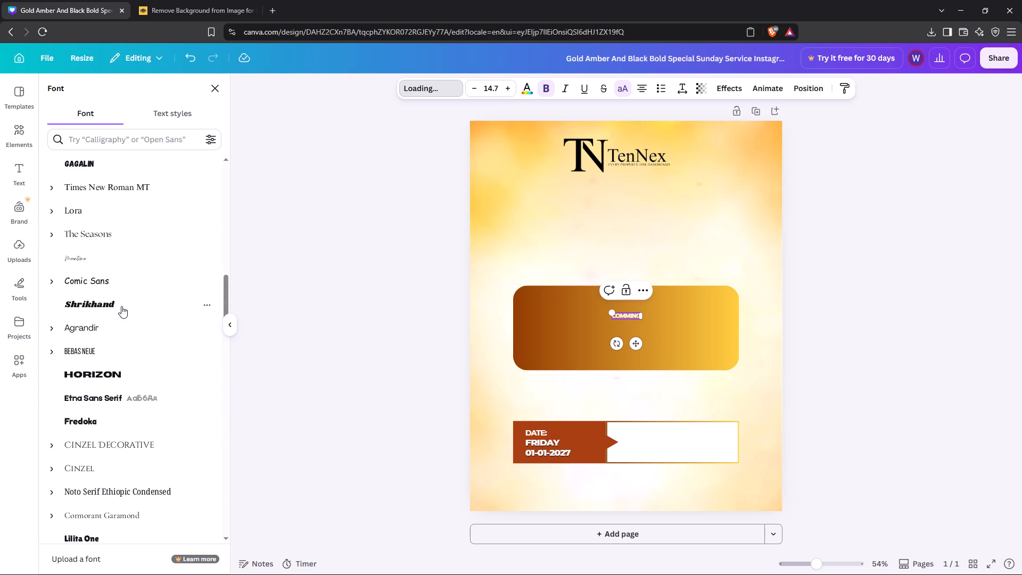
pyautogui.scroll(5, 121, 306)
pyautogui.scroll(-3, 121, 306)
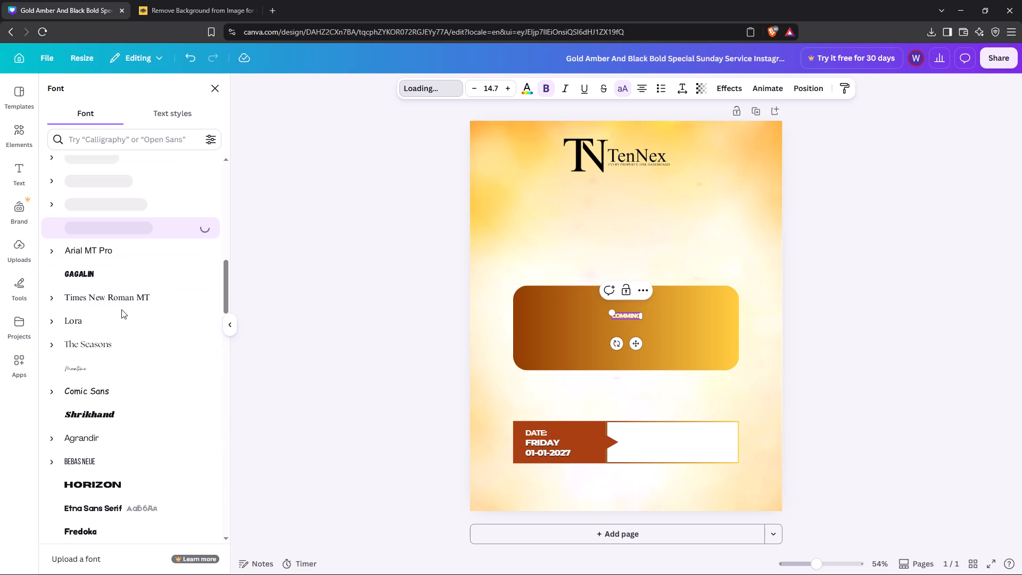
pyautogui.scroll(-13, 121, 309)
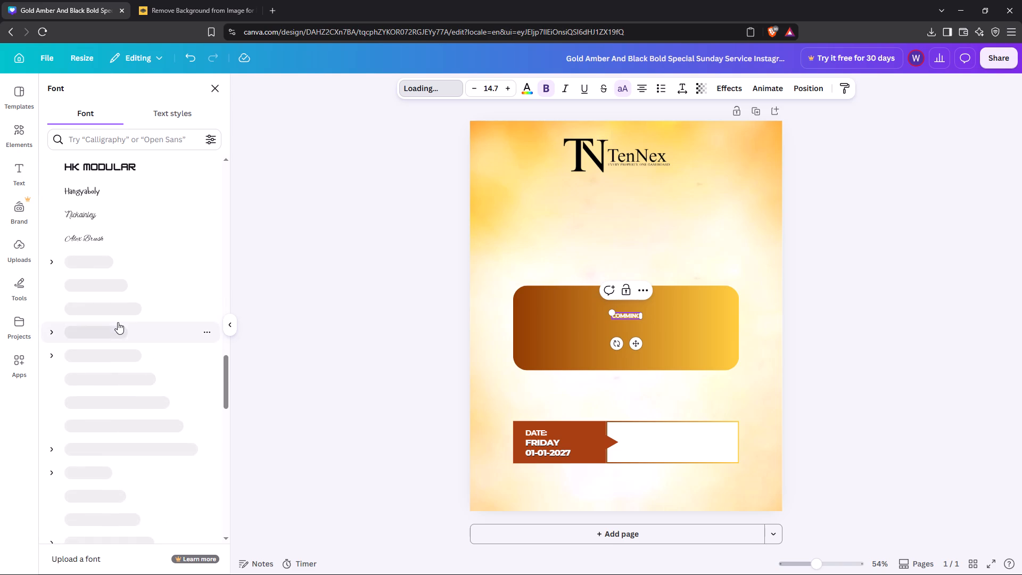
pyautogui.scroll(20, 137, 321)
pyautogui.scroll(7, 137, 321)
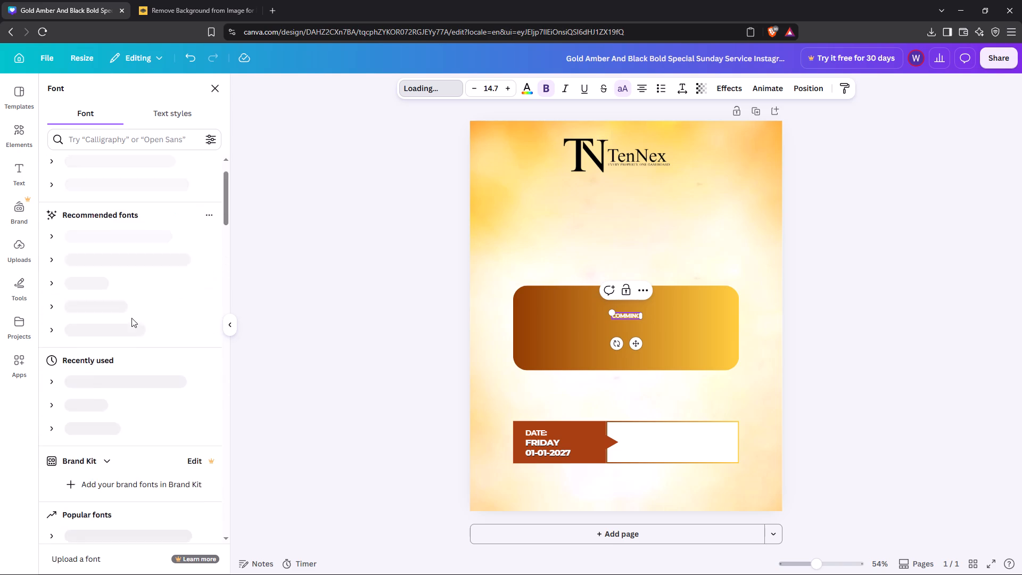
pyautogui.scroll(6, 131, 318)
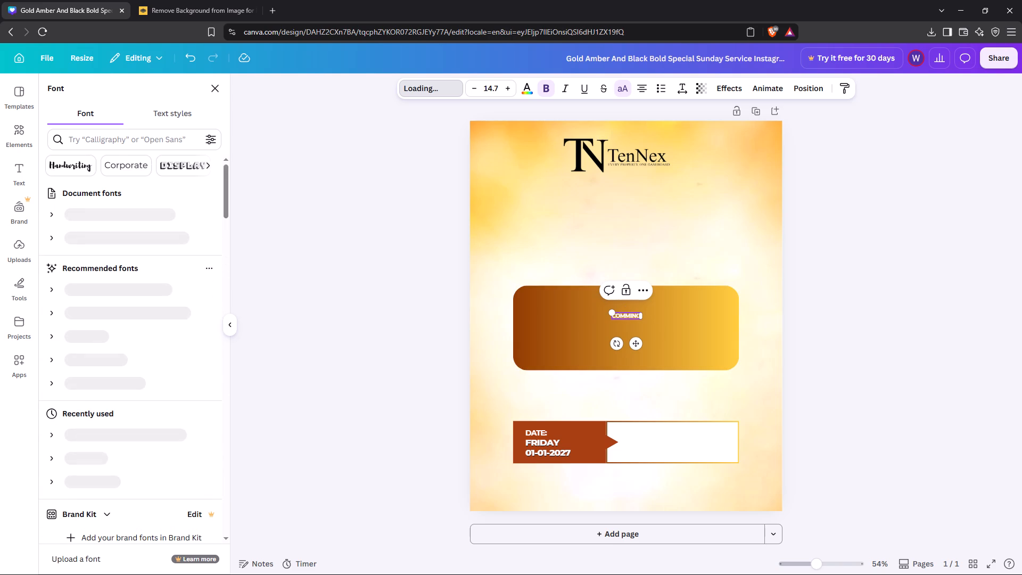
# Remove the extra M from the text on the gradient box so it reads "COMING".
pyautogui.moveTo(625, 315); pyautogui.dragTo(610, 314)
pyautogui.click(628, 319)
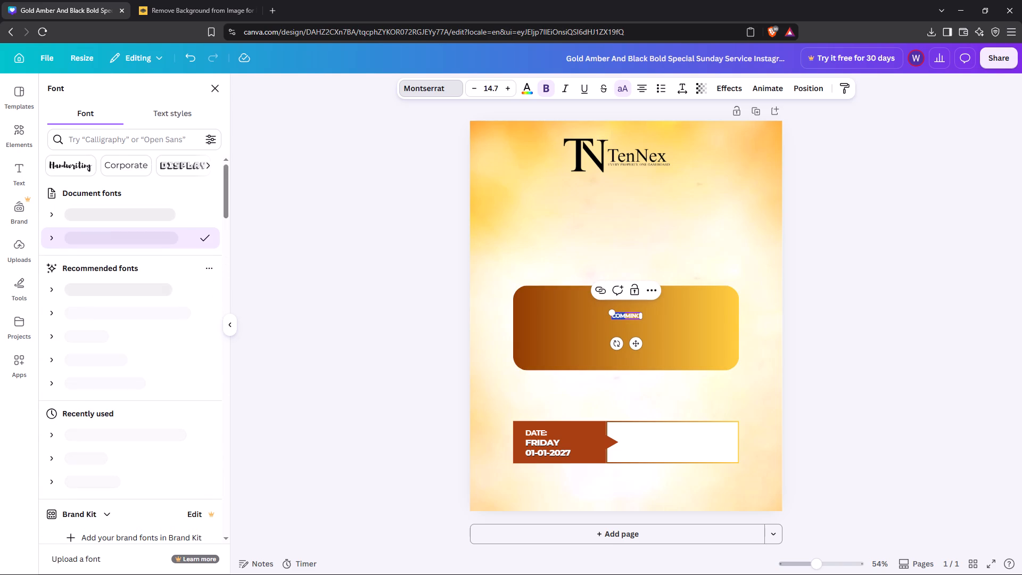
pyautogui.click(628, 317)
pyautogui.click(628, 317)
pyautogui.click(628, 317)
pyautogui.doubleClick(628, 317)
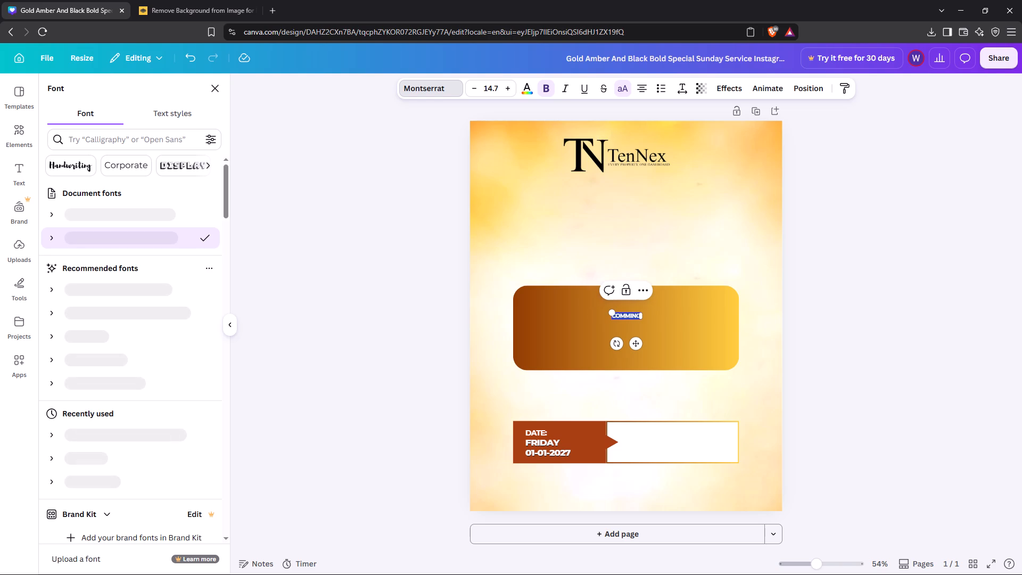
pyautogui.click(628, 317)
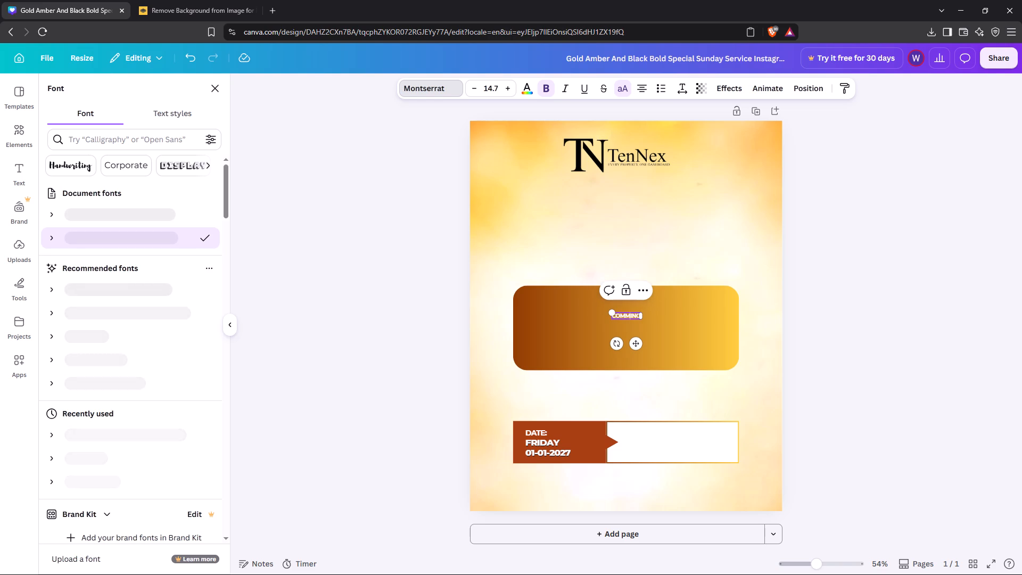
pyautogui.press('BackSpace')
pyautogui.click(676, 321)
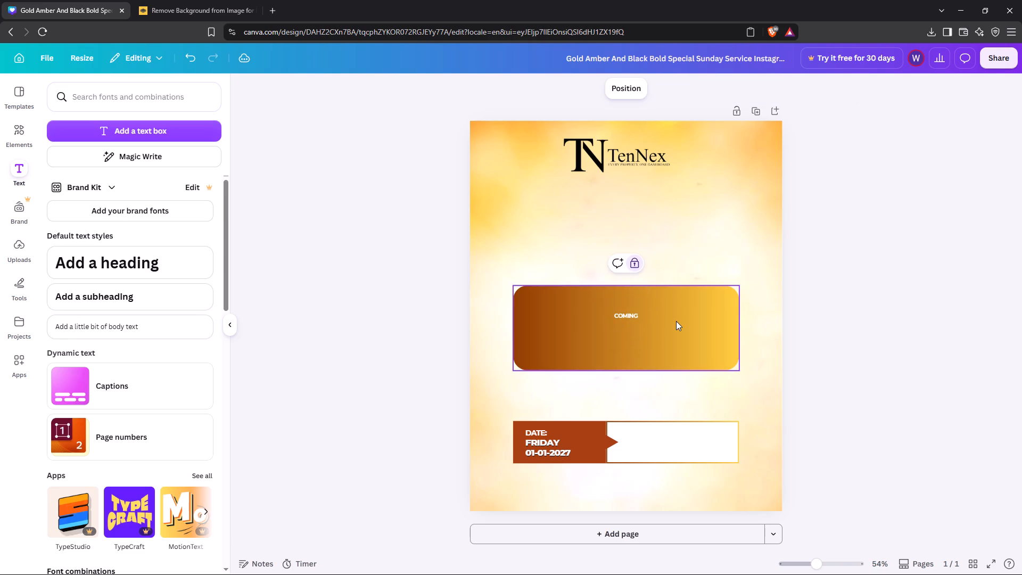
# Widen the COMING text box and scale the text up to a font size of about 30.8.
pyautogui.click(625, 317)
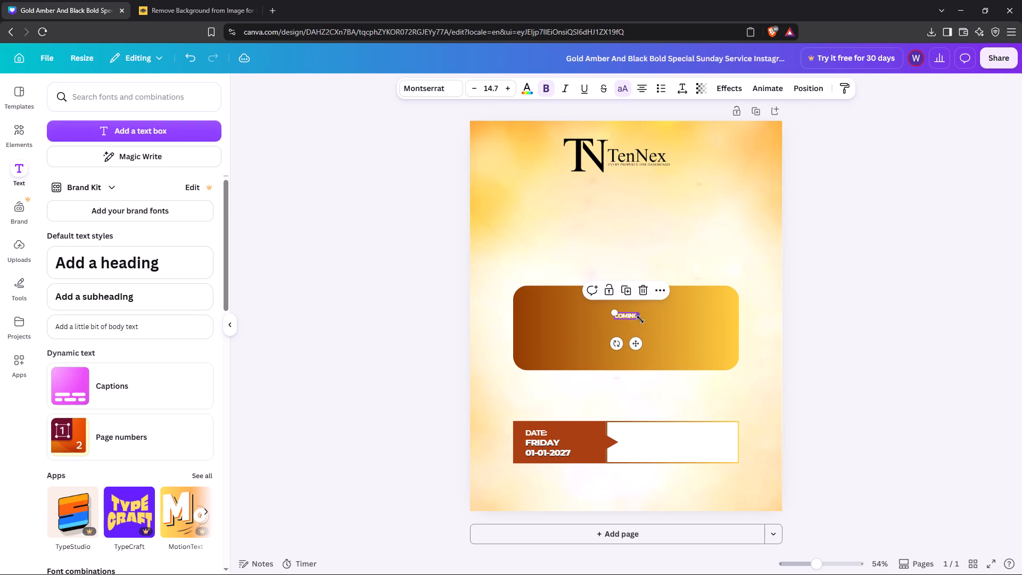
pyautogui.moveTo(641, 316); pyautogui.dragTo(704, 336)
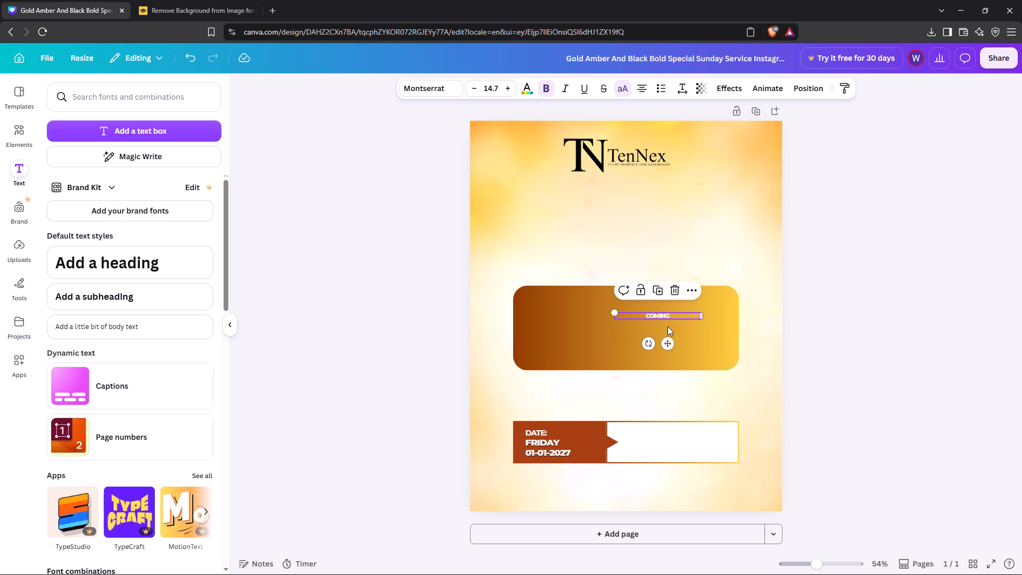
pyautogui.moveTo(614, 314); pyautogui.dragTo(591, 311)
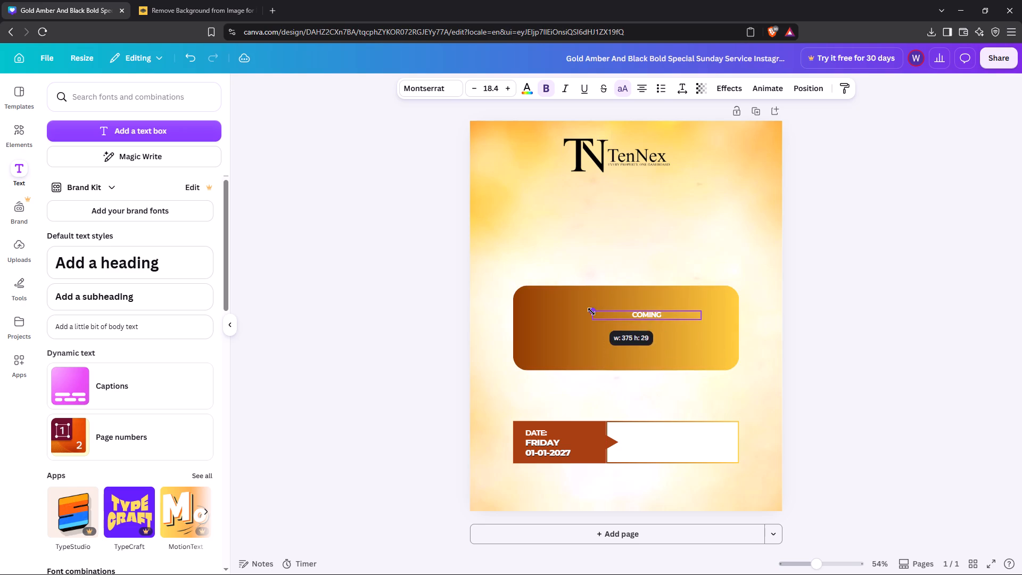
pyautogui.moveTo(591, 311); pyautogui.dragTo(518, 313)
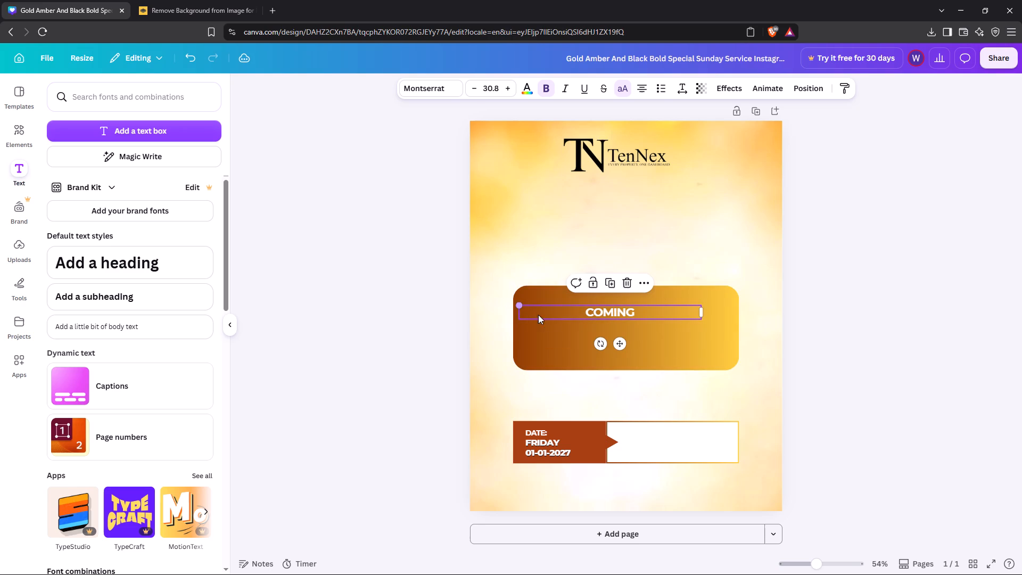
# Move the COMING text near the gradient box's upper edge and widen its frame to span the box, centring the word.
pyautogui.moveTo(600, 314); pyautogui.dragTo(598, 308)
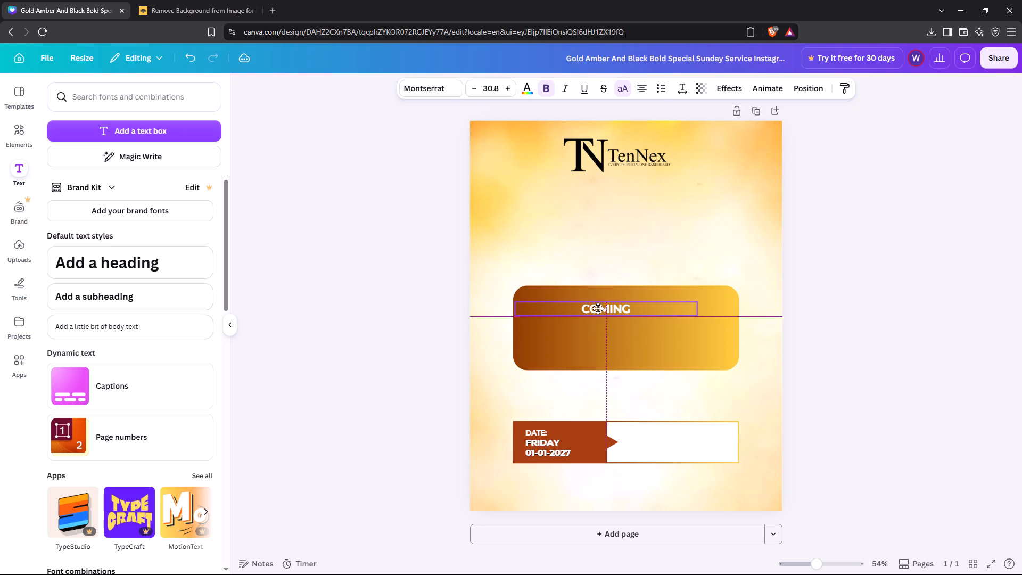
pyautogui.moveTo(598, 308); pyautogui.dragTo(594, 306)
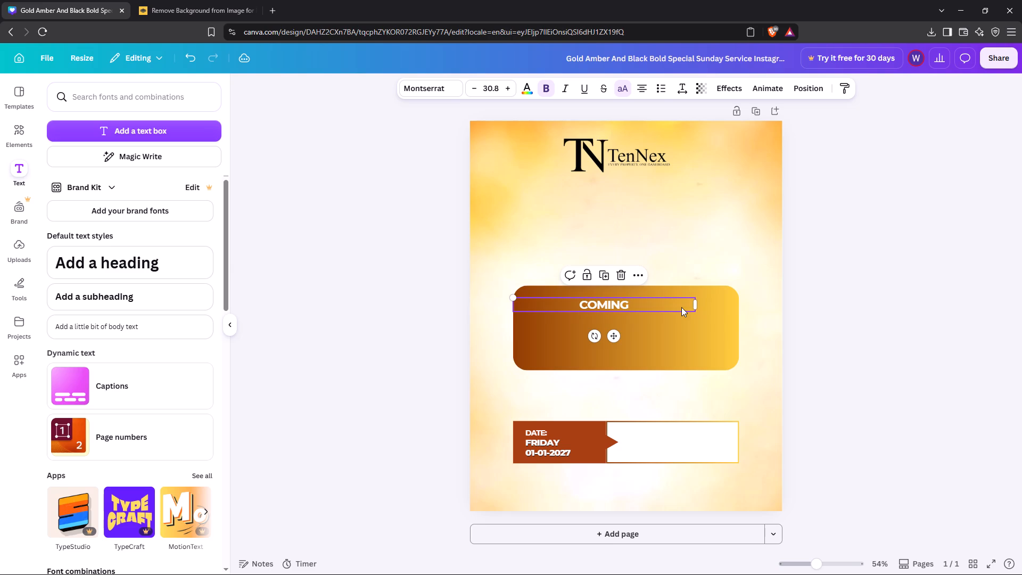
pyautogui.moveTo(698, 303); pyautogui.dragTo(743, 312)
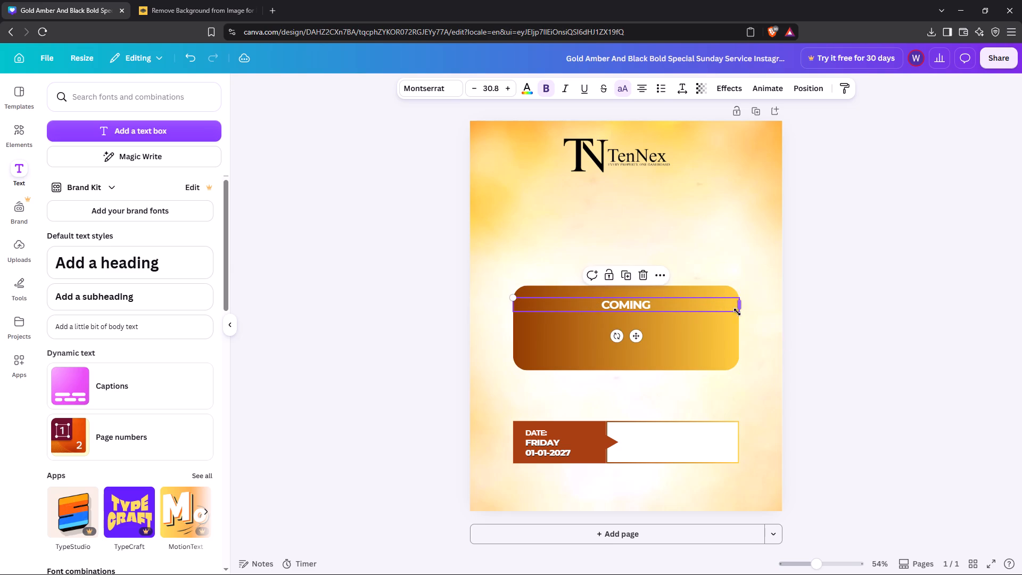
pyautogui.click(650, 322)
pyautogui.click(631, 307)
# Set the COMING text's font to Brittany.
pyautogui.click(448, 93)
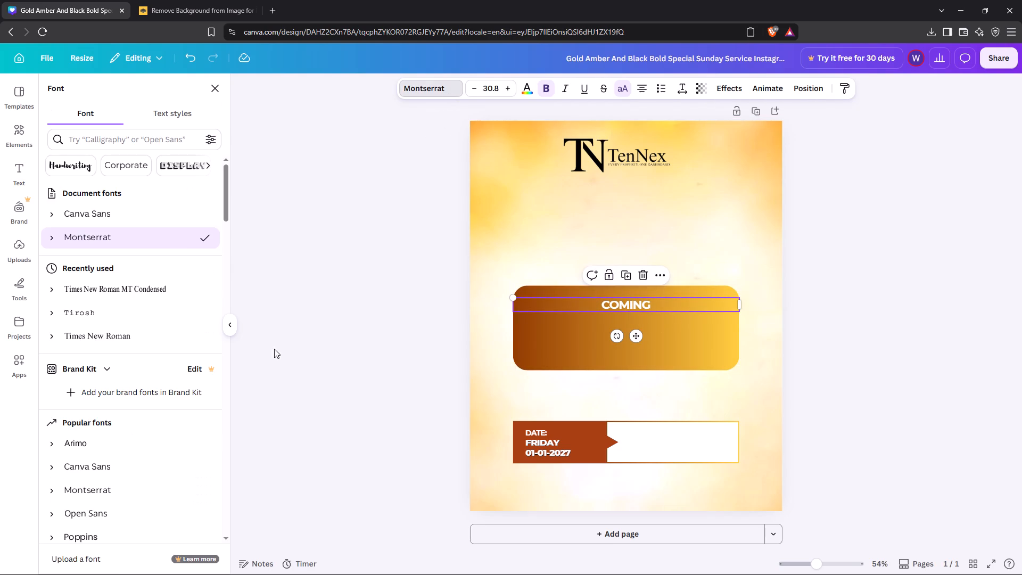
pyautogui.scroll(-4, 137, 409)
pyautogui.scroll(-2, 94, 404)
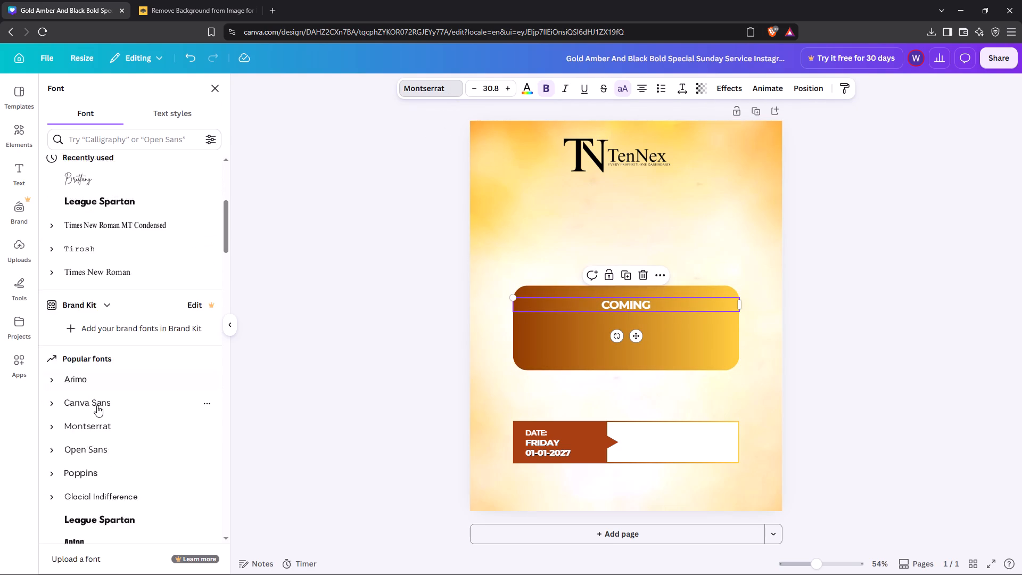
pyautogui.scroll(-5, 97, 405)
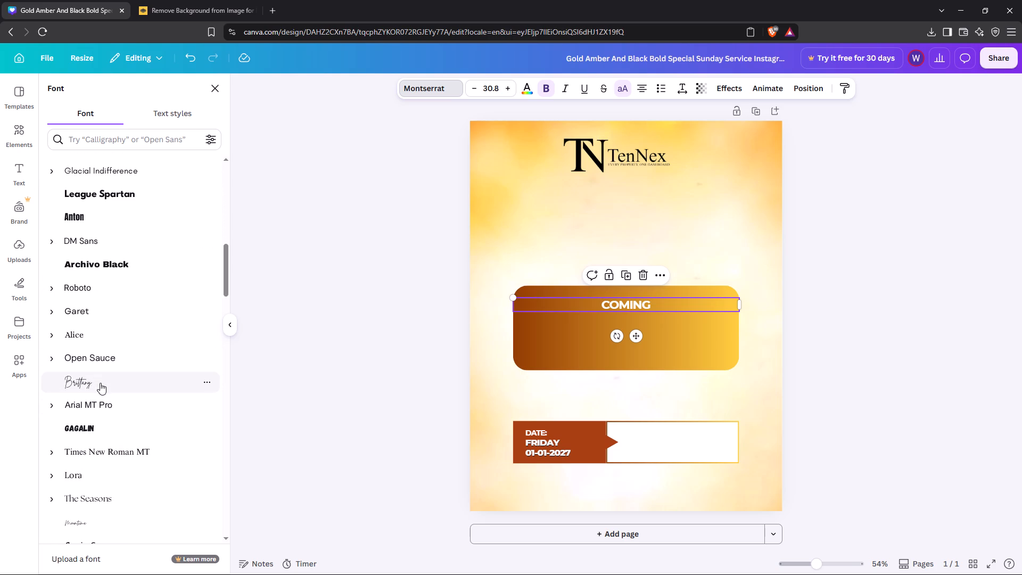
pyautogui.click(100, 383)
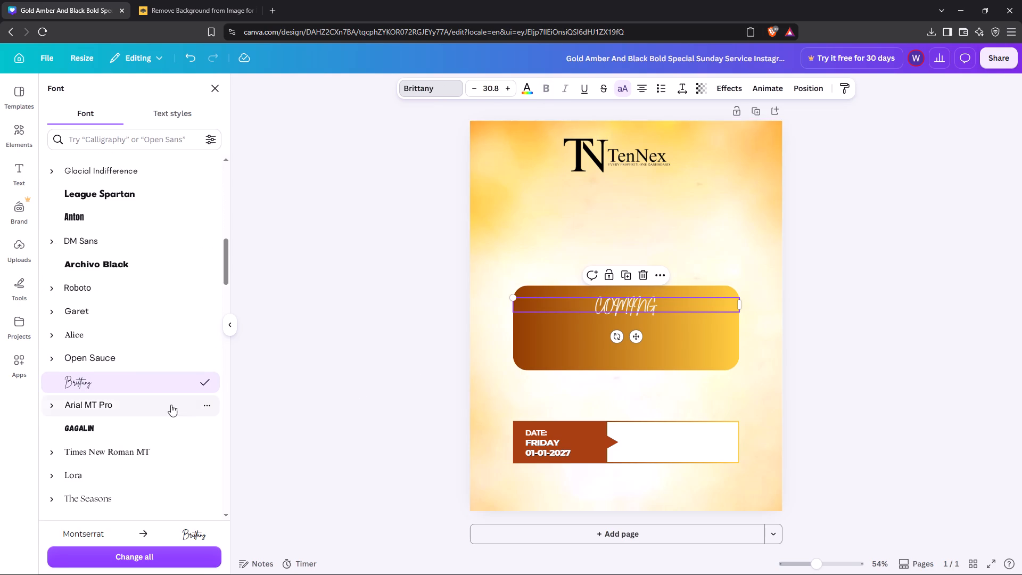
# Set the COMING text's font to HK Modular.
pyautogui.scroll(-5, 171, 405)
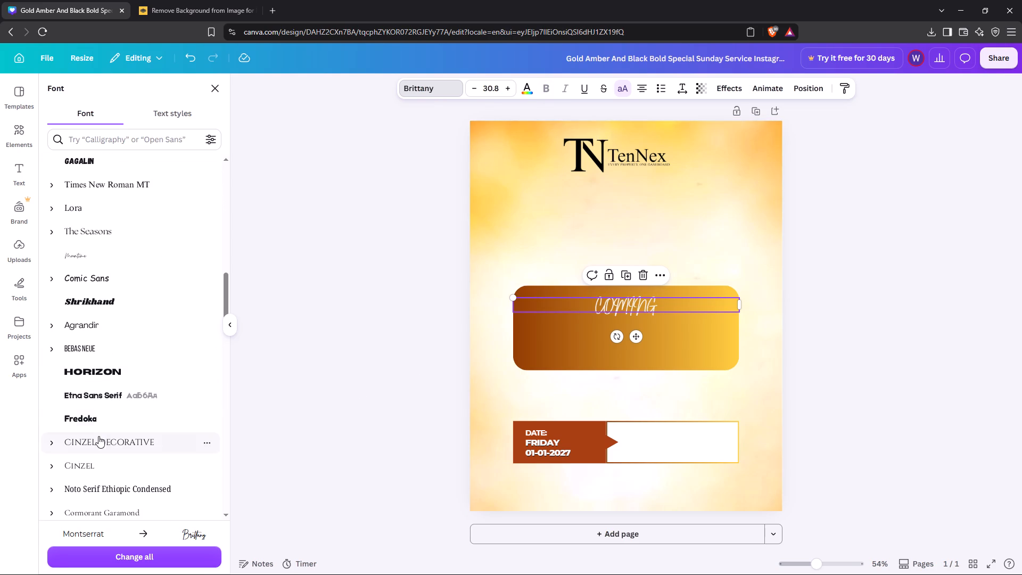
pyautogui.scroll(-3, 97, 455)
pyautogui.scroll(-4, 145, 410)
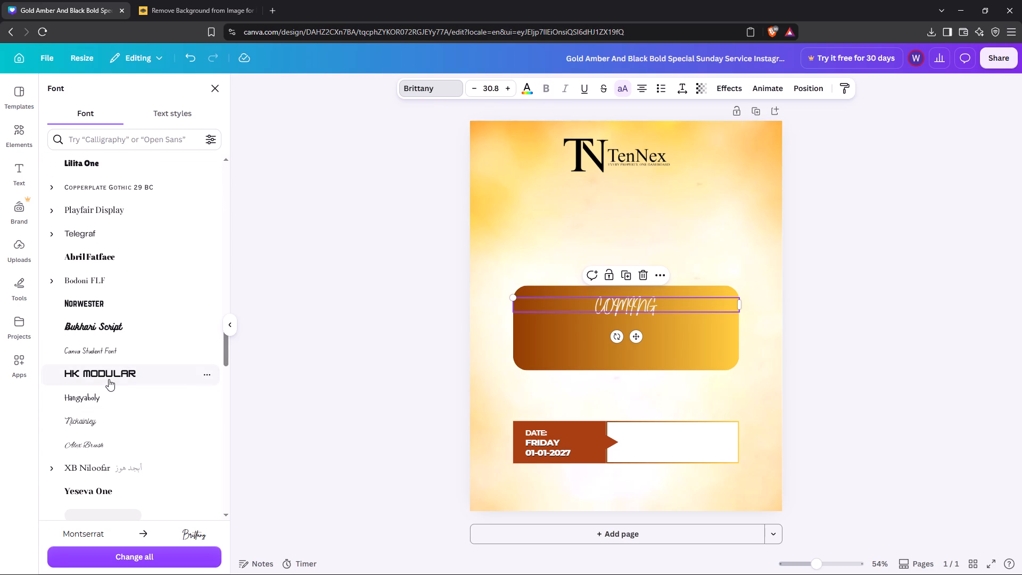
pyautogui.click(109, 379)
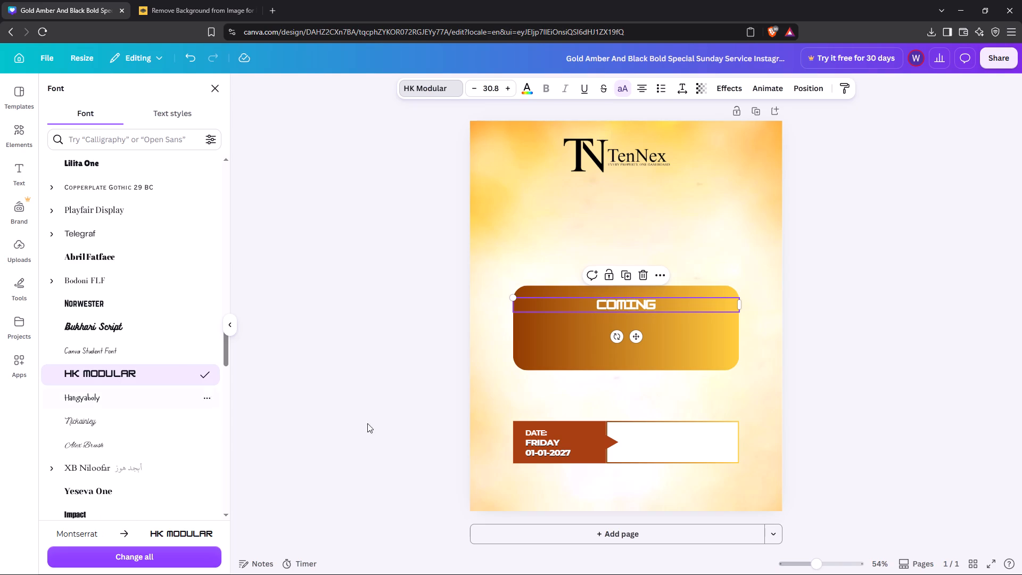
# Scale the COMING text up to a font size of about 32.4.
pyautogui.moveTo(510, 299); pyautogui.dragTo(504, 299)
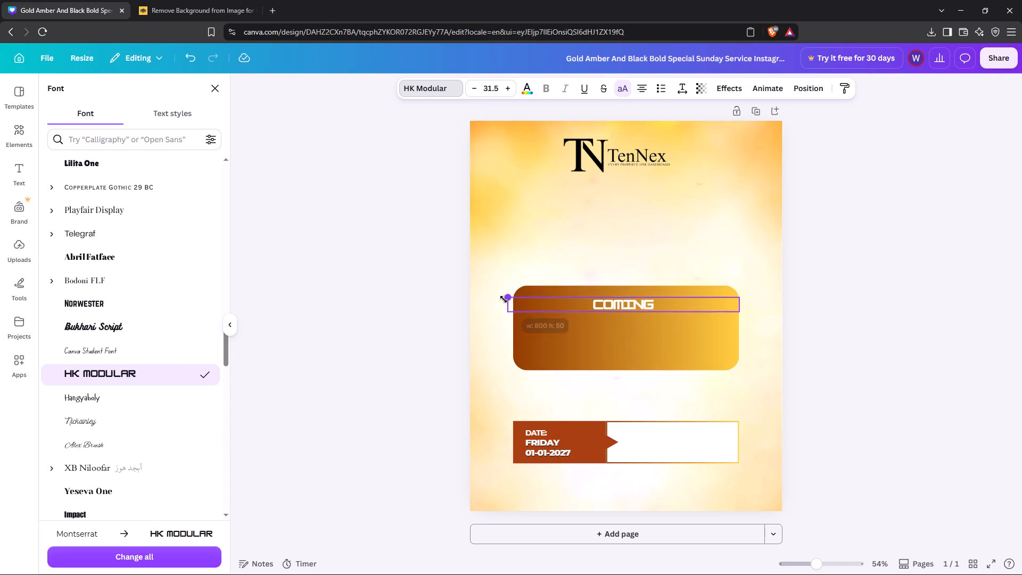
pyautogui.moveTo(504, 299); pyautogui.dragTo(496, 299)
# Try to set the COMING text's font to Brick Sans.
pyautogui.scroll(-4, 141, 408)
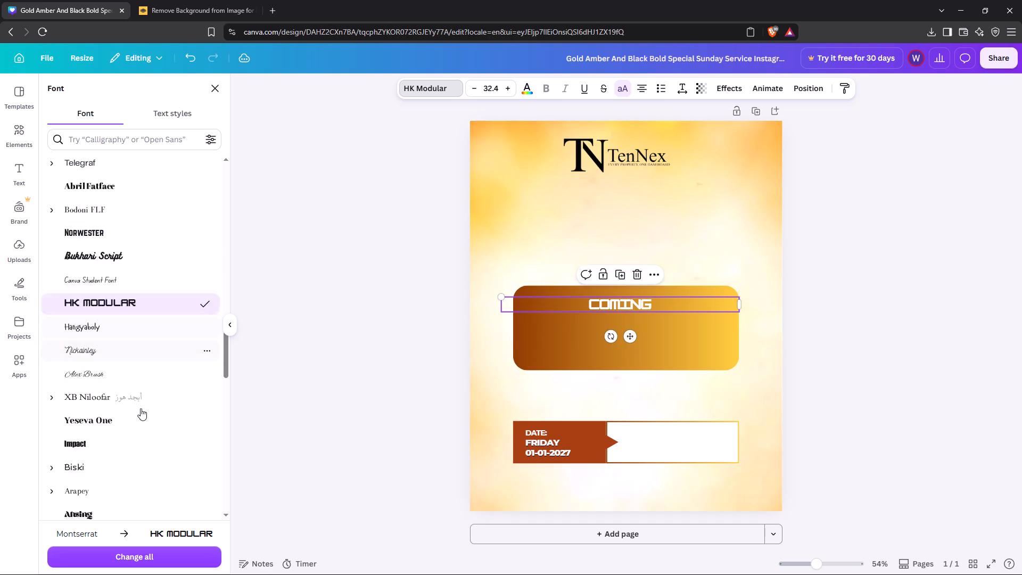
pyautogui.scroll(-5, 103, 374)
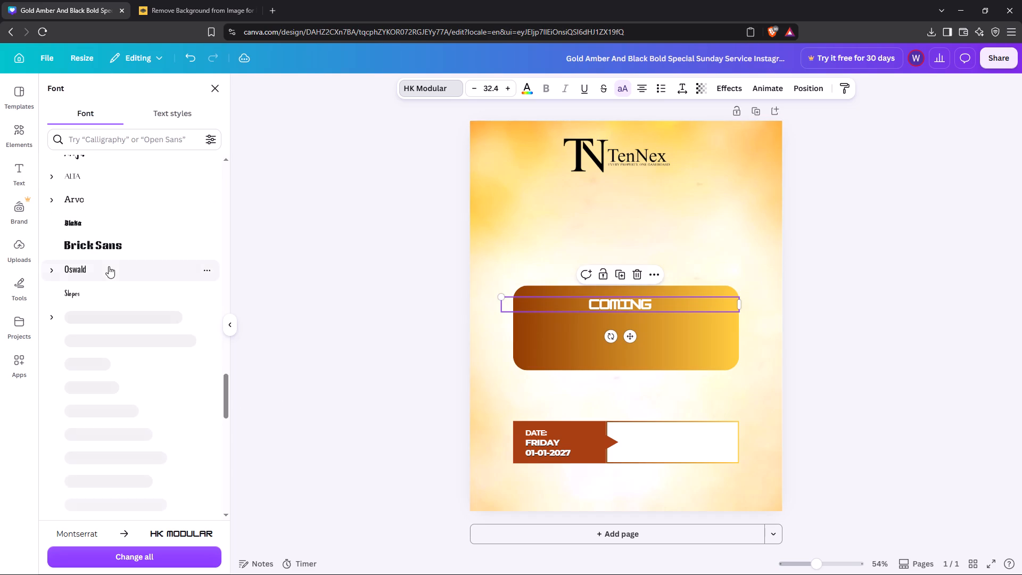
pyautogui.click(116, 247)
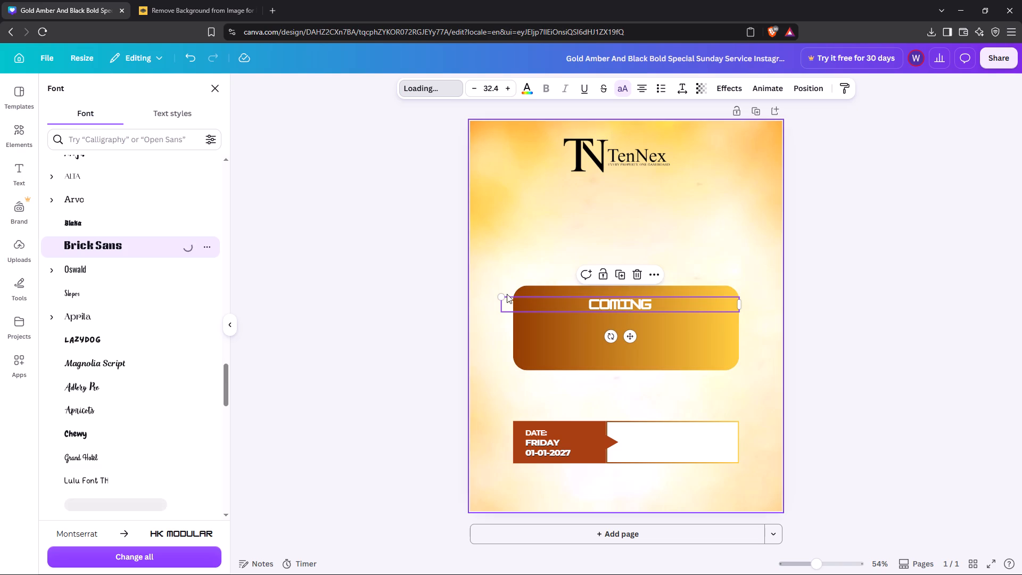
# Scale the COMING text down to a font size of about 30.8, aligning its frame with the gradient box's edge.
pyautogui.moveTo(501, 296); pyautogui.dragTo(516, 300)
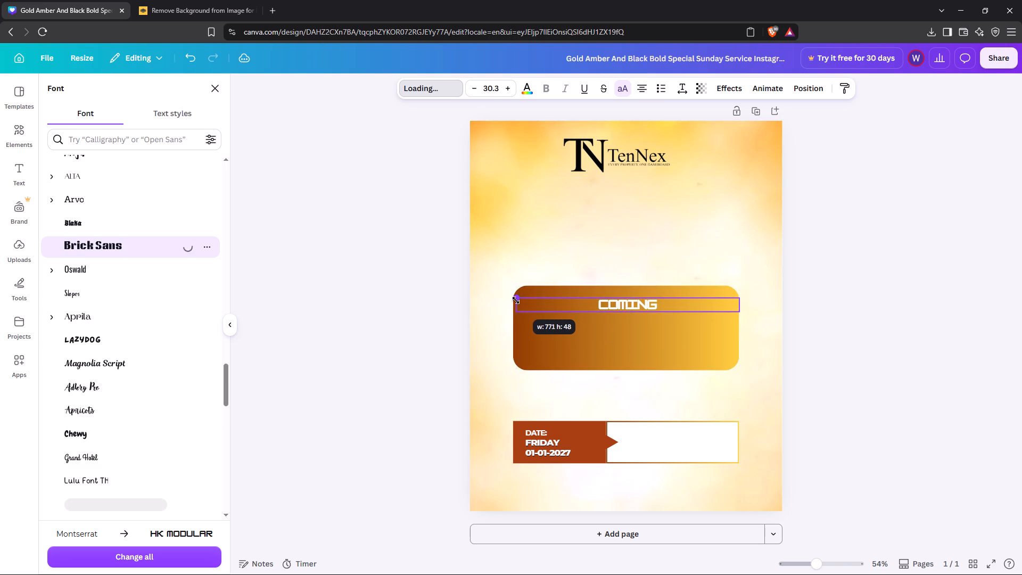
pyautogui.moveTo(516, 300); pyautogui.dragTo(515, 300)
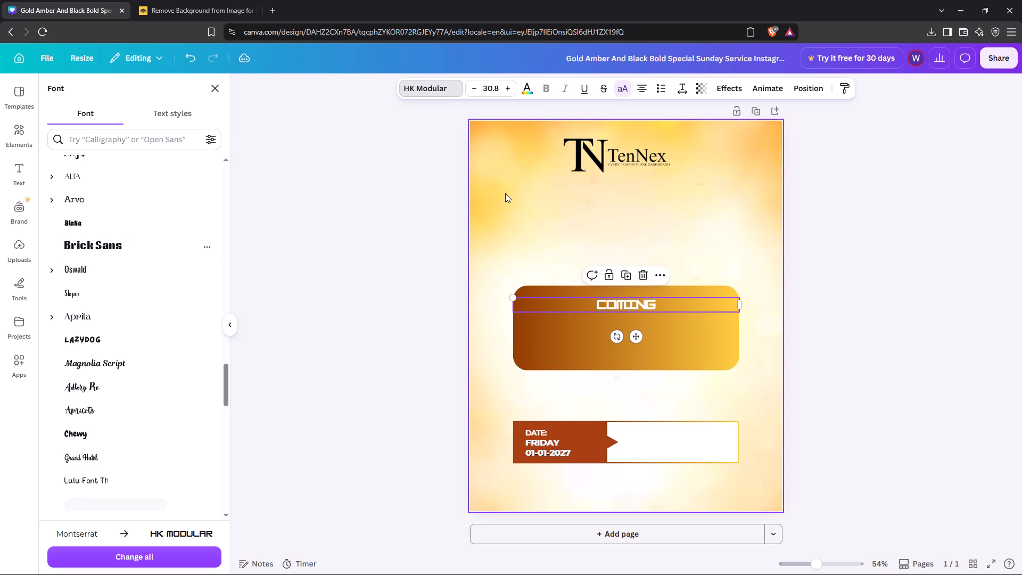
# Choose Brick Sans as the COMING text's font.
pyautogui.click(119, 253)
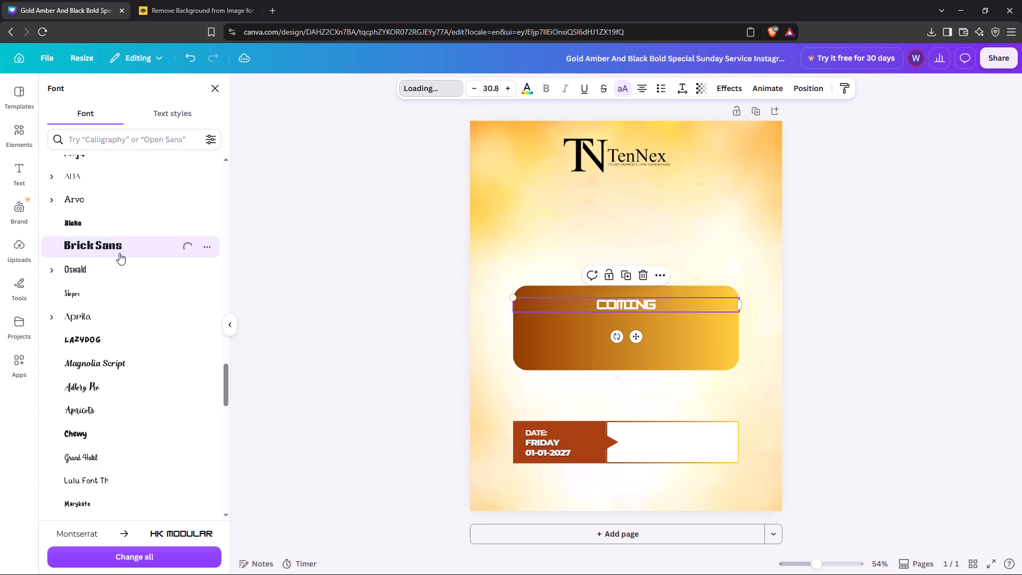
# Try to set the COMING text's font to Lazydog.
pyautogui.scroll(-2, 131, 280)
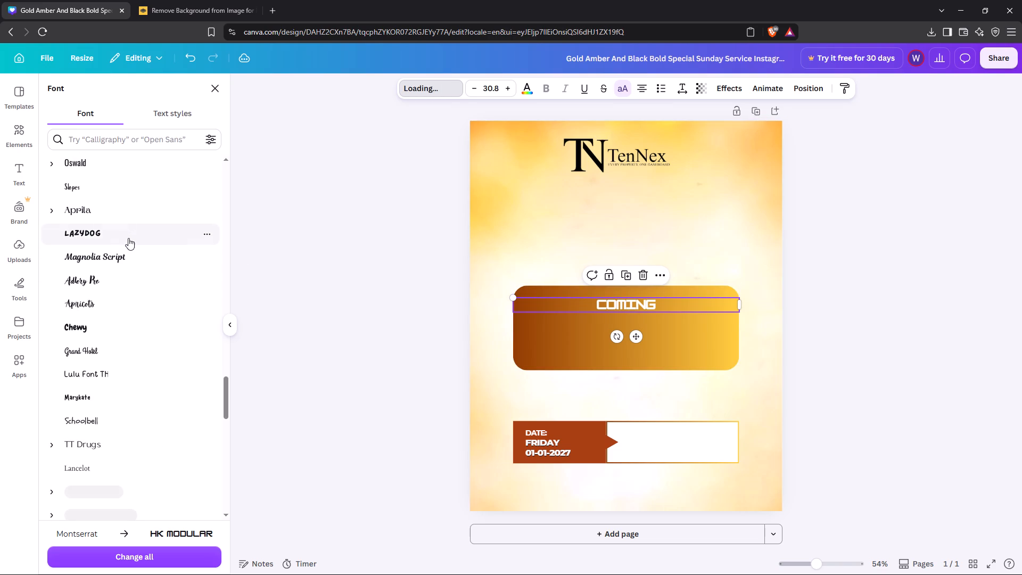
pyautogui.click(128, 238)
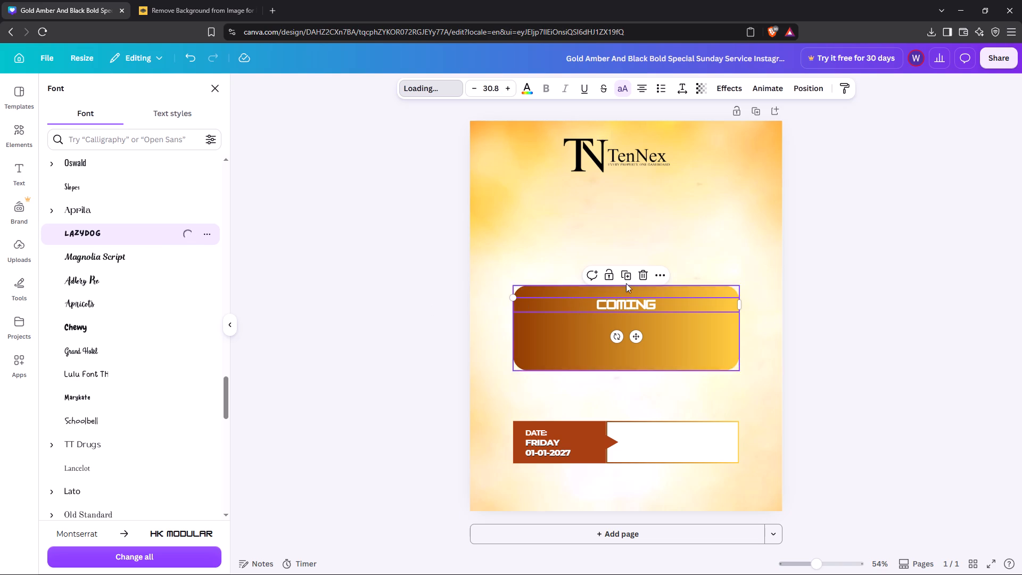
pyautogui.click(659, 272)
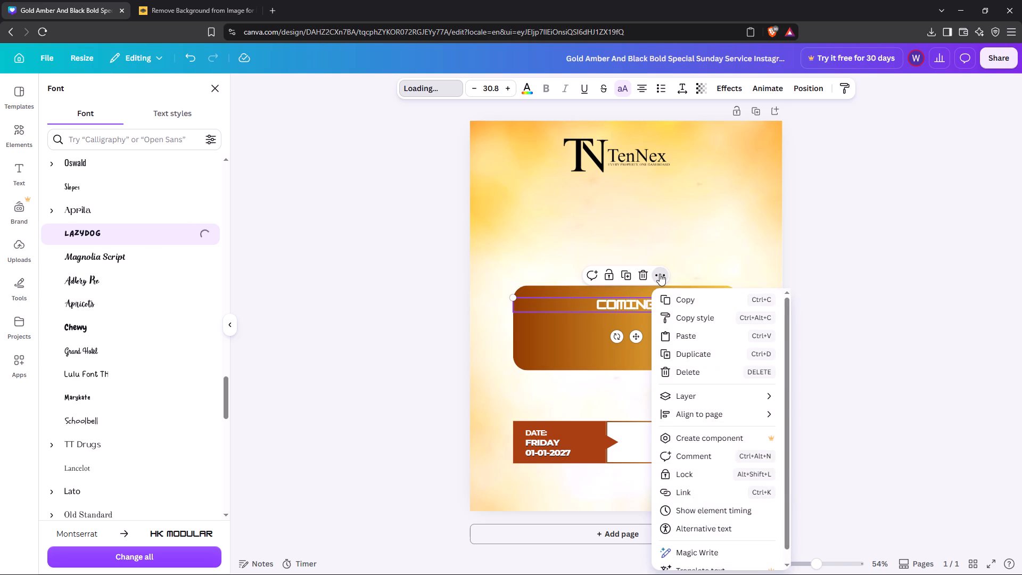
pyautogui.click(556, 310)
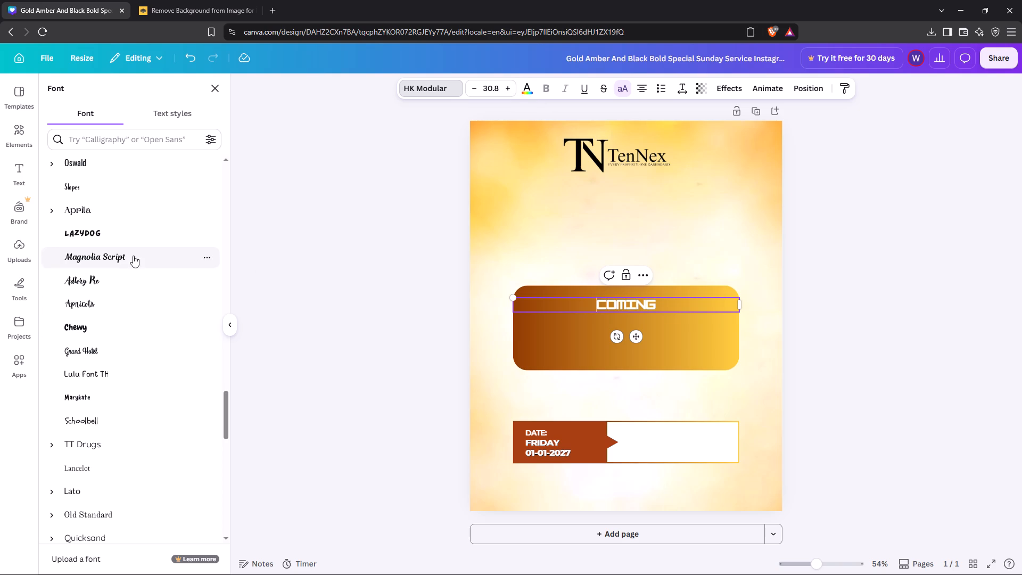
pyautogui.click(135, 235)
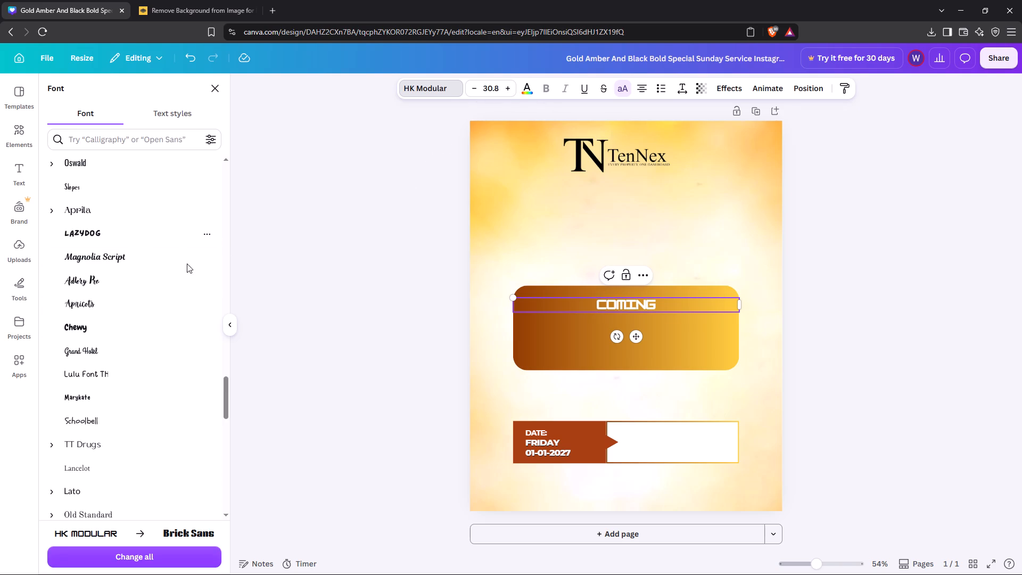
# Replace HK Modular with Brick Sans throughout the design.
pyautogui.click(109, 552)
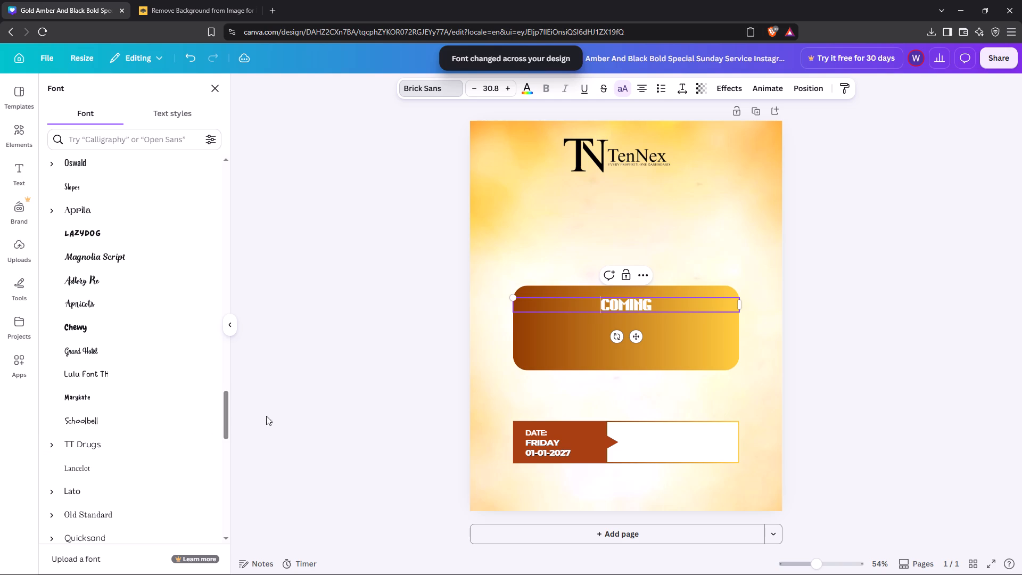
# Increase the COMING text's font size to 76.8.
pyautogui.tripleClick(505, 91)
pyautogui.click(505, 91)
pyautogui.click(505, 91)
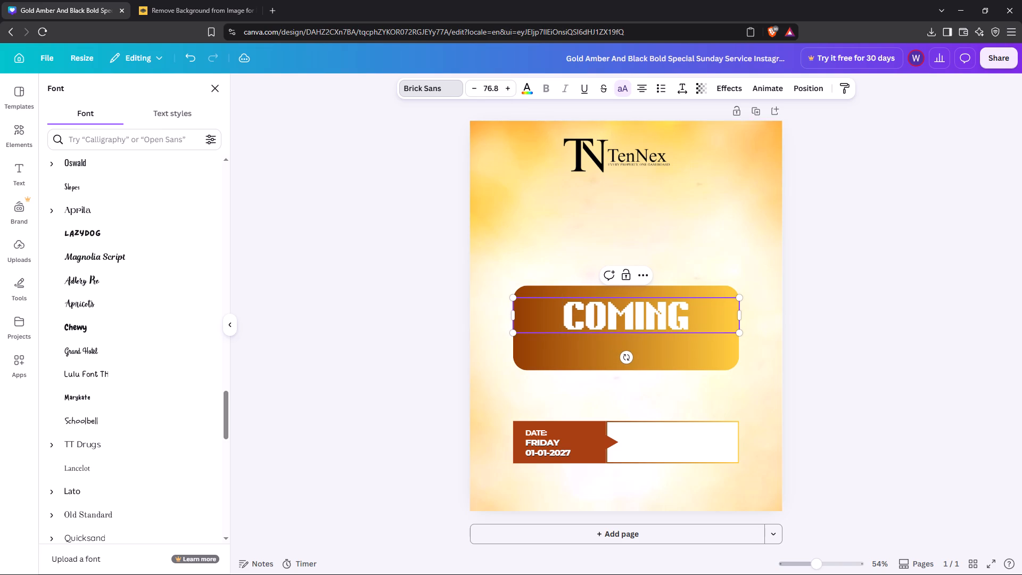
pyautogui.click(580, 349)
# Move the COMING text up so its frame meets the gradient box's upper edge.
pyautogui.moveTo(604, 313); pyautogui.dragTo(603, 309)
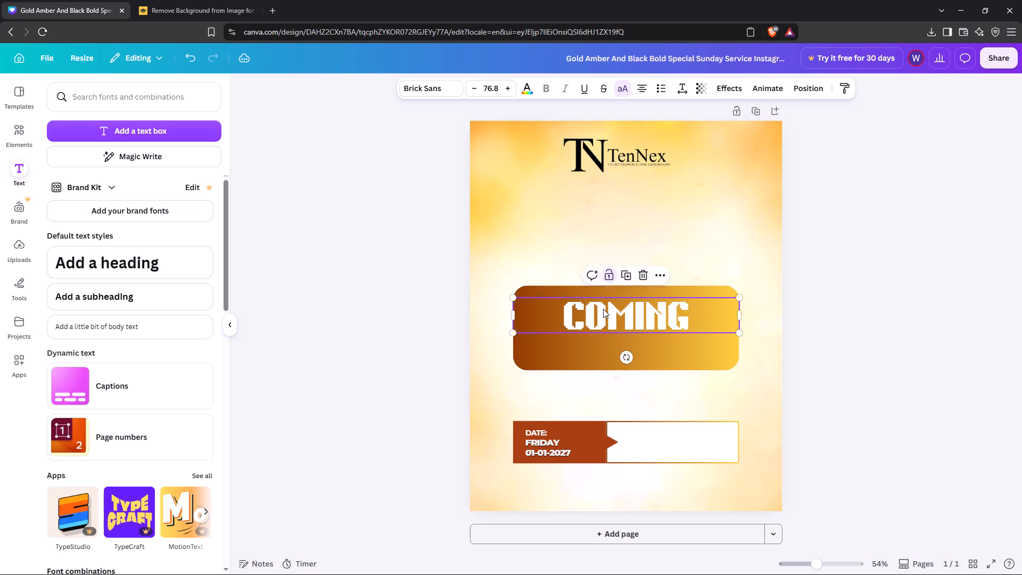
pyautogui.moveTo(603, 309); pyautogui.dragTo(605, 301)
pyautogui.click(614, 302)
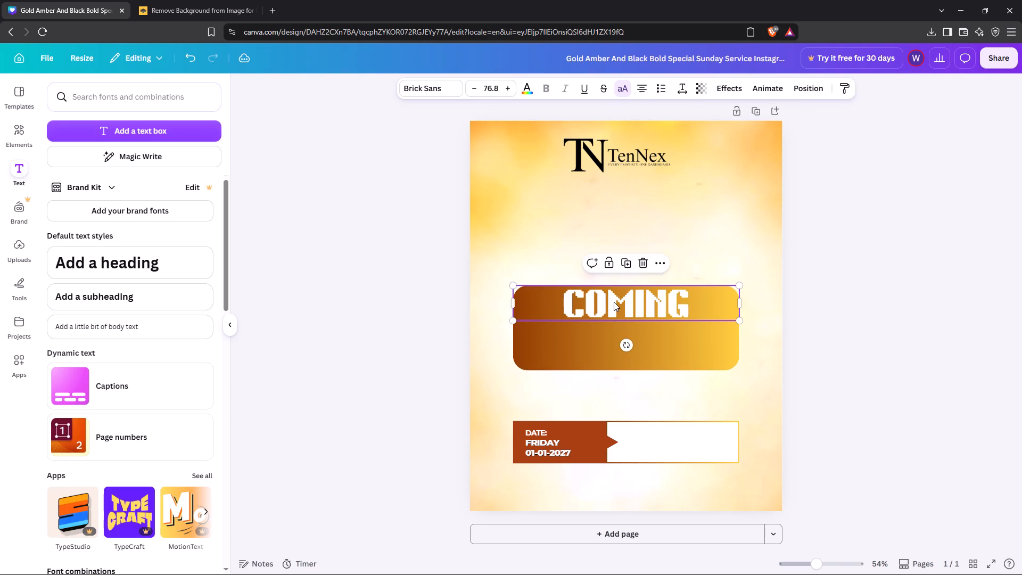
# Duplicate the COMING text and place the copy at the gradient box's middle, aligned with the box's sides.
pyautogui.click(579, 350)
pyautogui.click(572, 310)
pyautogui.click(622, 262)
pyautogui.moveTo(609, 308); pyautogui.dragTo(609, 310)
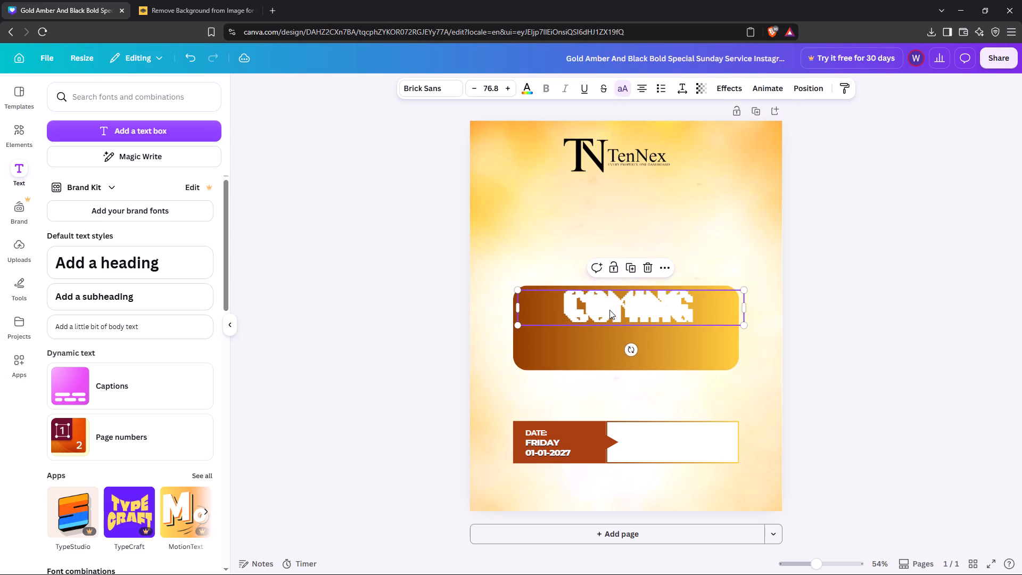
pyautogui.moveTo(609, 310); pyautogui.dragTo(605, 331)
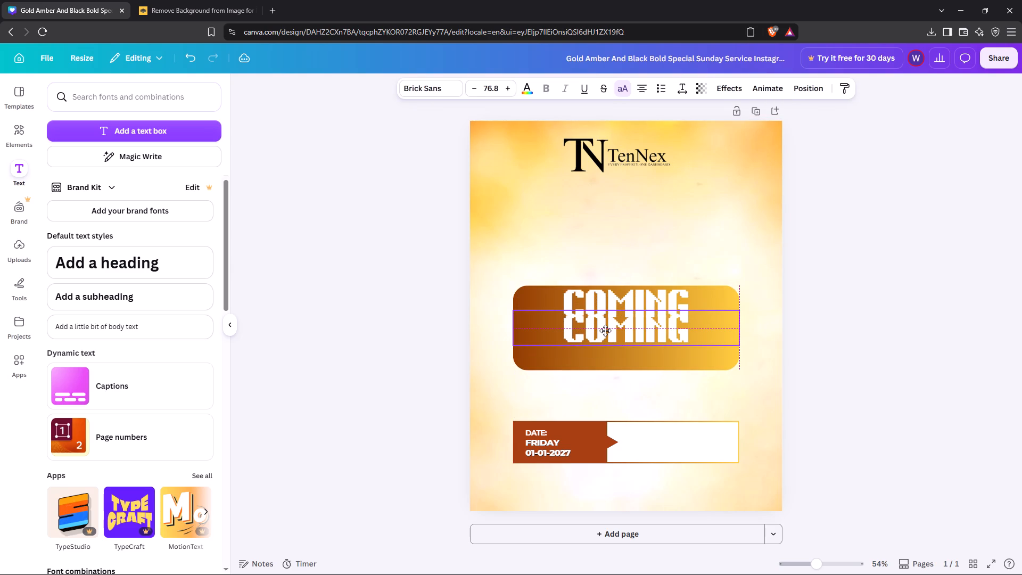
pyautogui.moveTo(605, 331); pyautogui.dragTo(606, 331)
# Replace the duplicated text with "SOON".
pyautogui.doubleClick(640, 327)
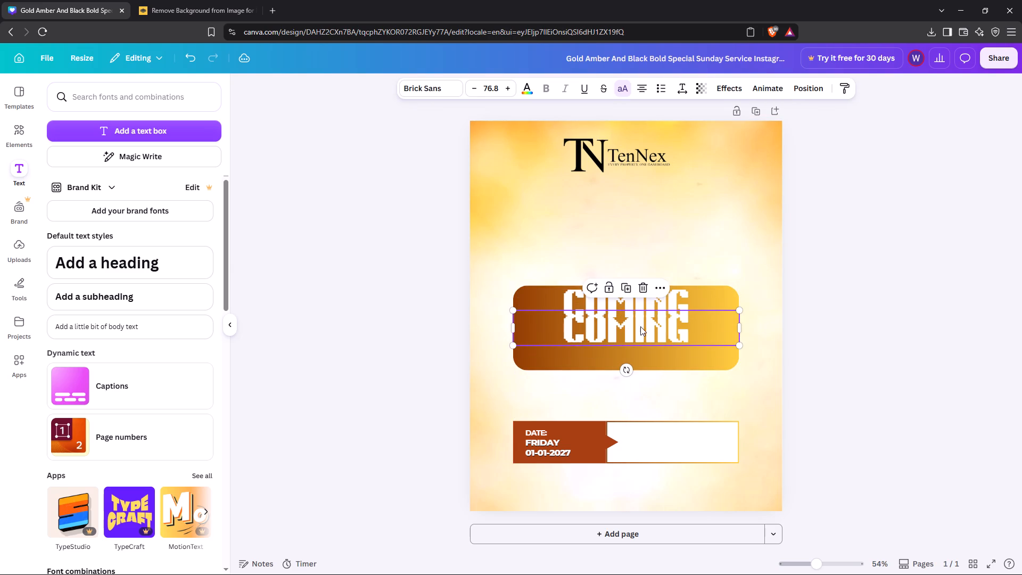
pyautogui.moveTo(689, 324); pyautogui.dragTo(556, 330)
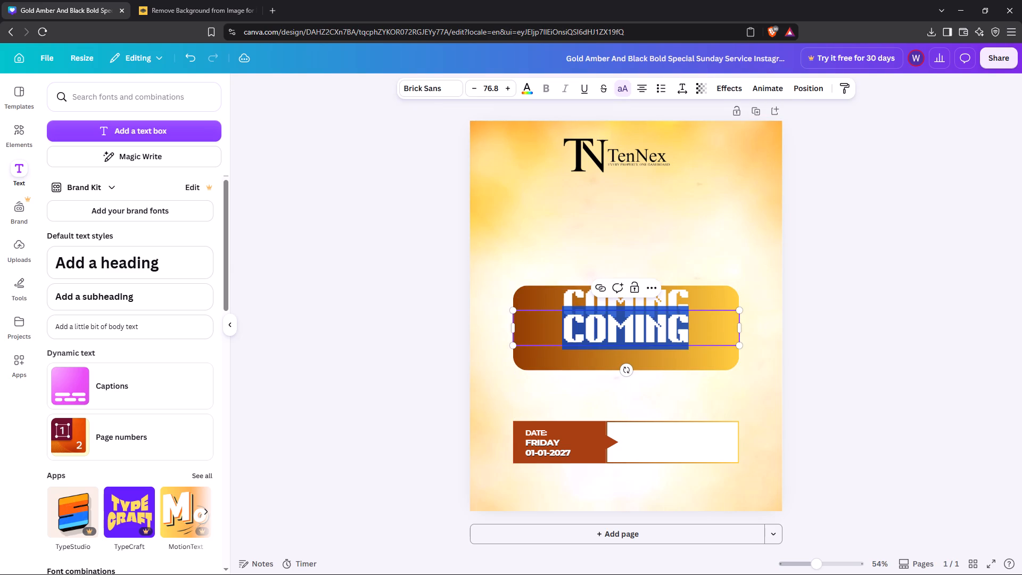
pyautogui.moveTo(556, 330); pyautogui.dragTo(552, 330)
pyautogui.write('SOON')
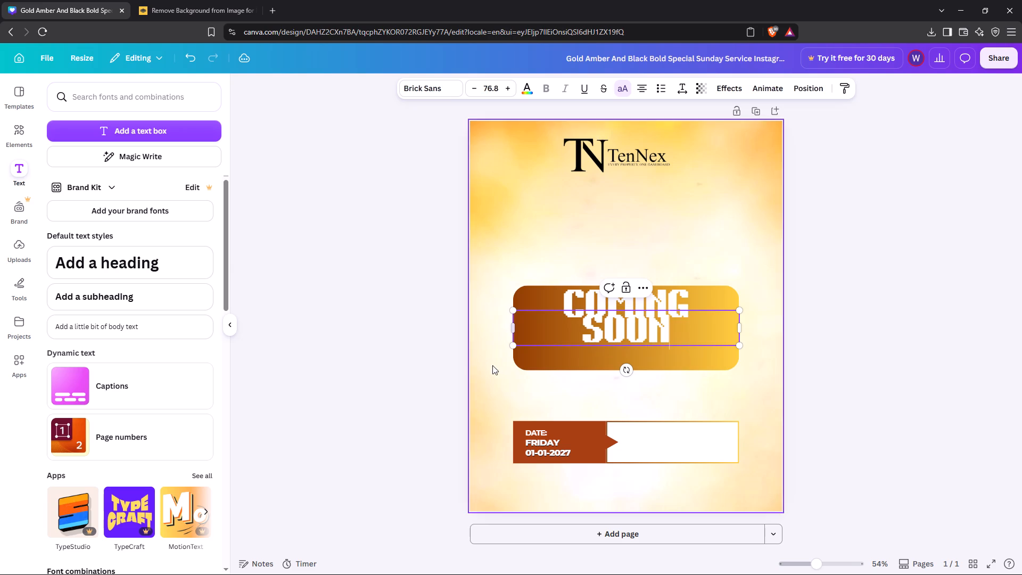
pyautogui.click(540, 355)
# Move the SOON text slightly lower and colour it black.
pyautogui.click(605, 325)
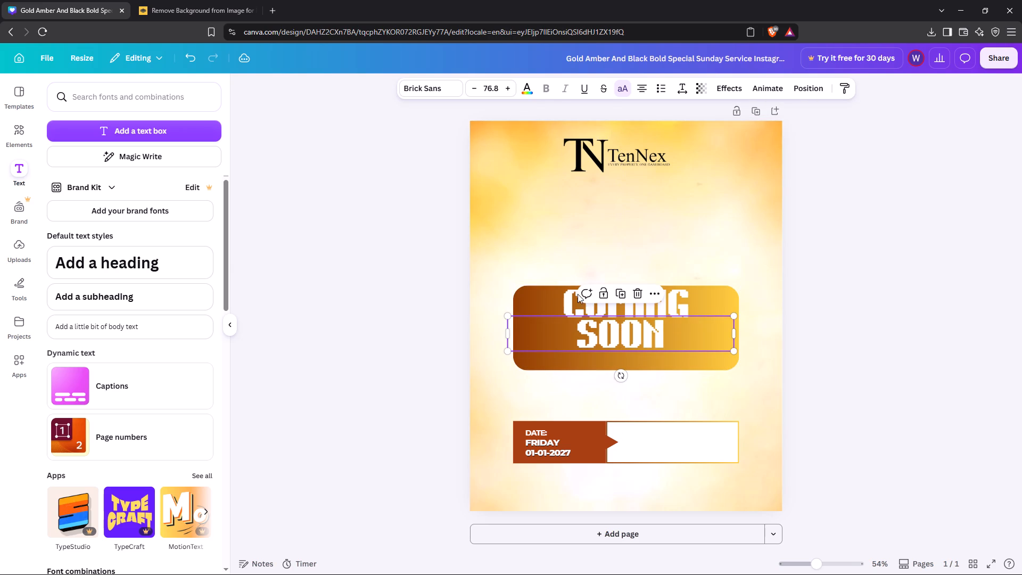
pyautogui.click(521, 91)
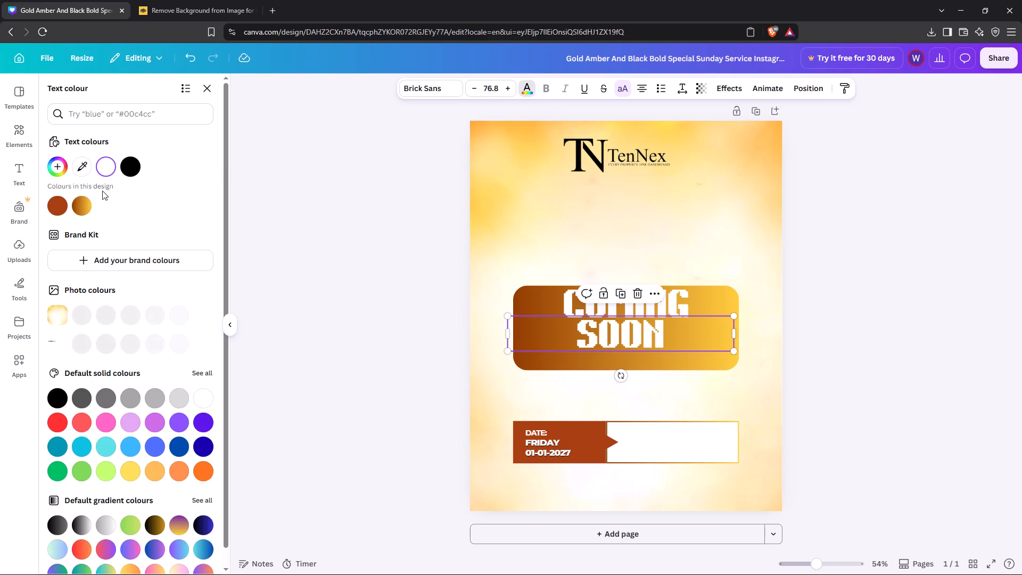
pyautogui.click(135, 169)
# Lower the SOON text further below COMING and adjust both sides of its frame to match the gradient box's width.
pyautogui.click(626, 334)
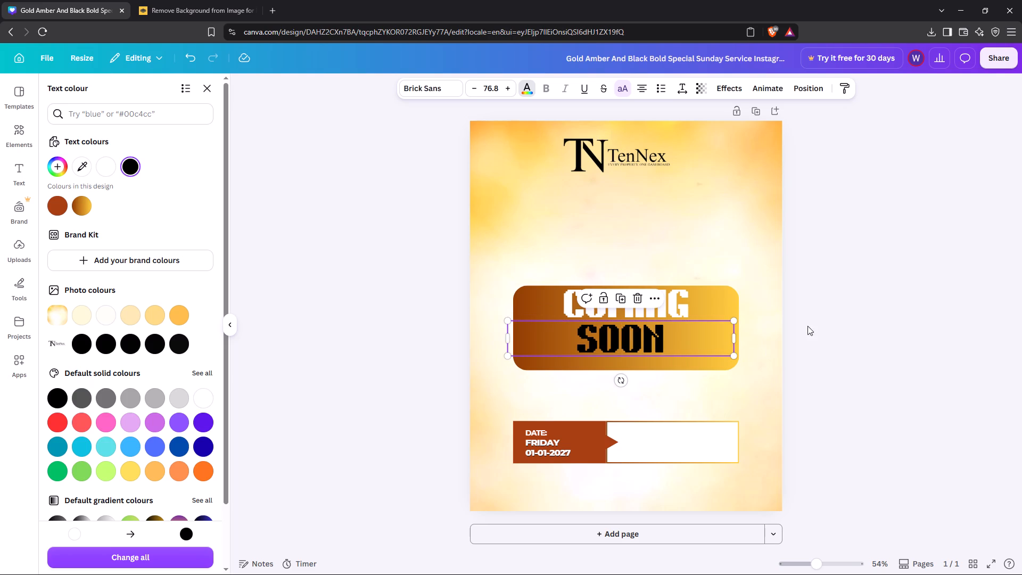
pyautogui.click(507, 339)
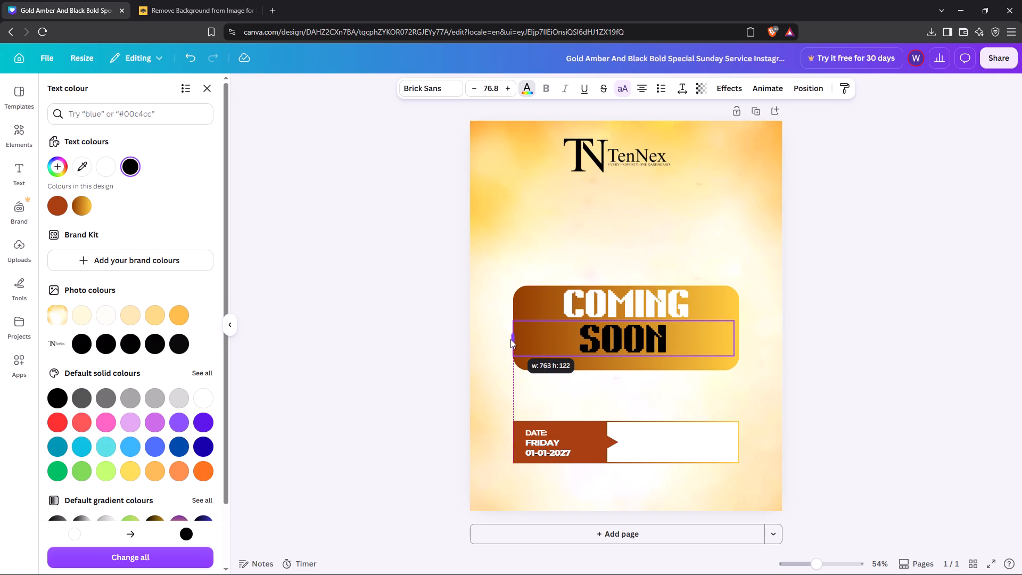
pyautogui.click(736, 335)
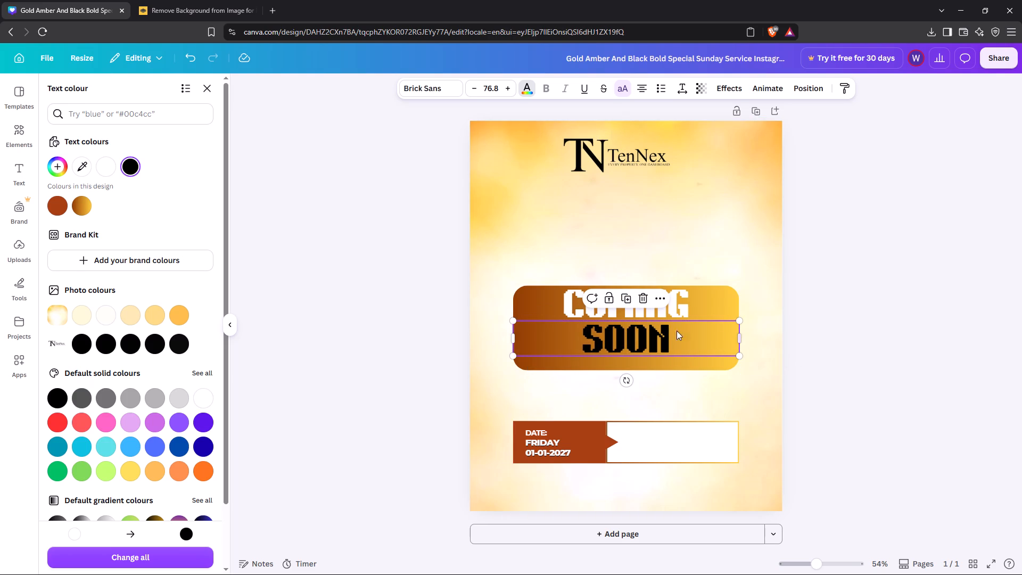
pyautogui.click(872, 270)
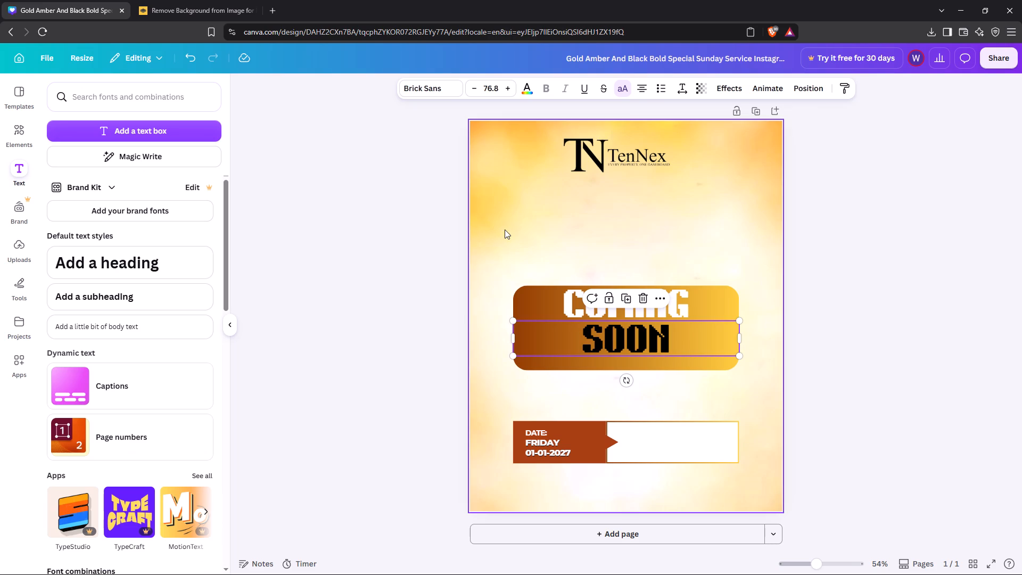
# Move the COMING text slightly down inside the gradient box, closer to SOON.
pyautogui.click(505, 228)
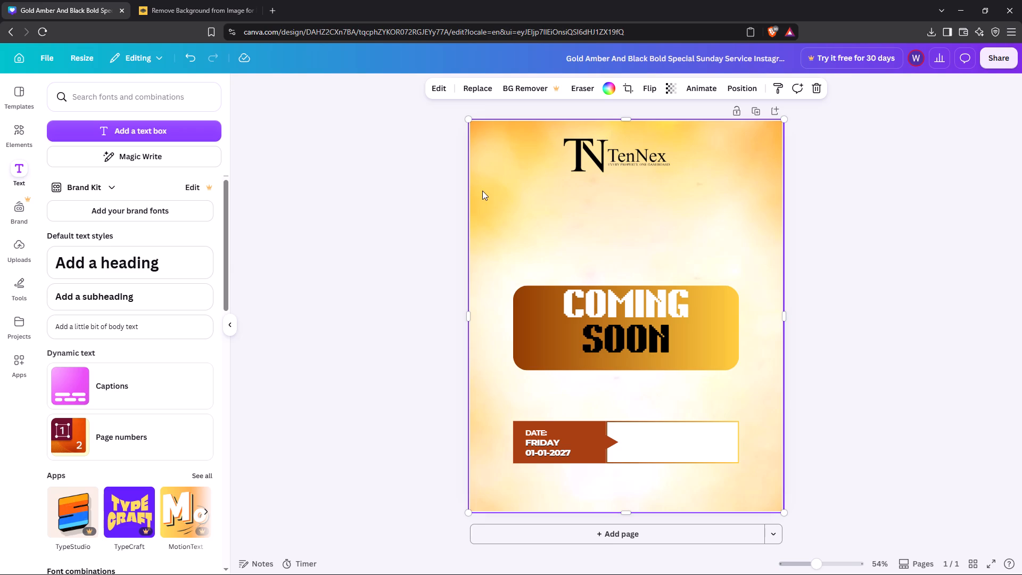
pyautogui.moveTo(579, 306); pyautogui.dragTo(579, 311)
pyautogui.click(607, 338)
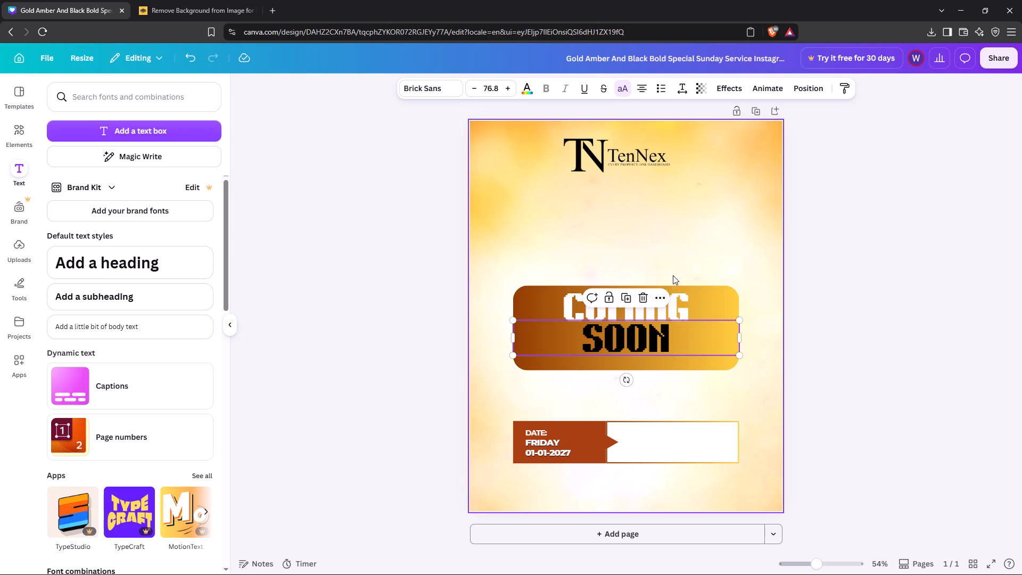
pyautogui.click(551, 294)
pyautogui.click(551, 294)
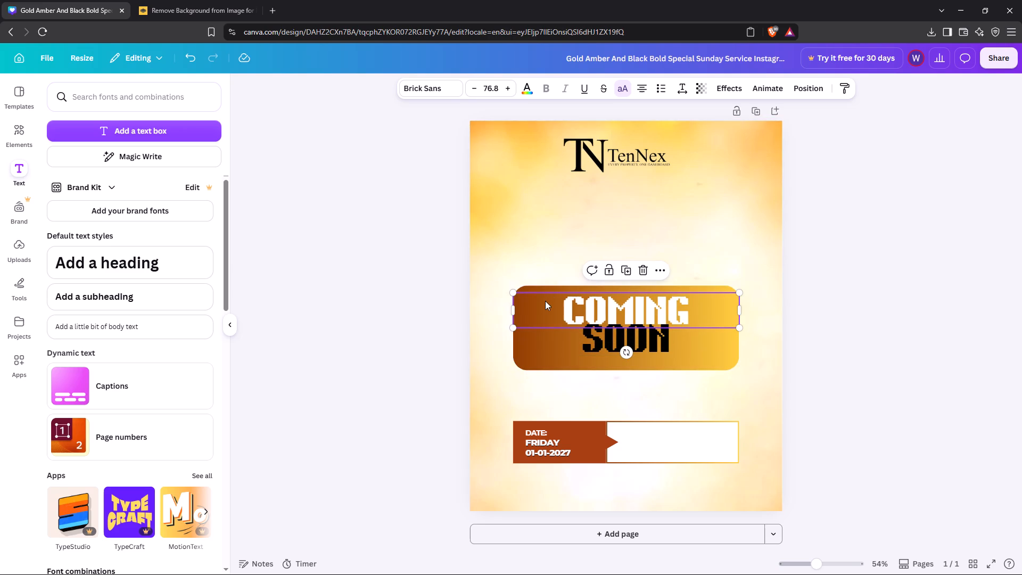
pyautogui.hotkey('shift', 'Down')
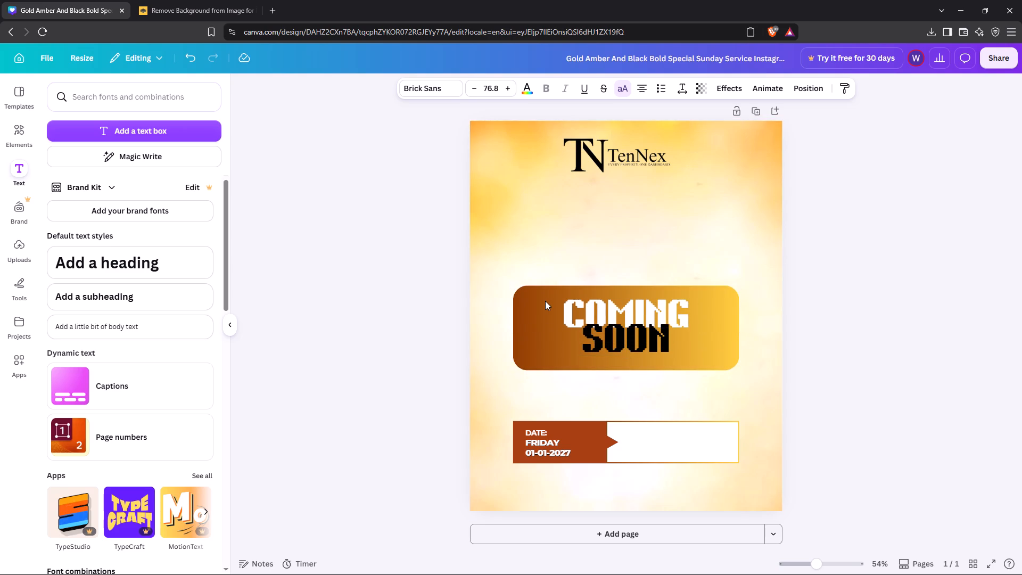
# Nudge the COMING text slightly to the right inside the gradient box.
pyautogui.click(697, 348)
pyautogui.click(688, 352)
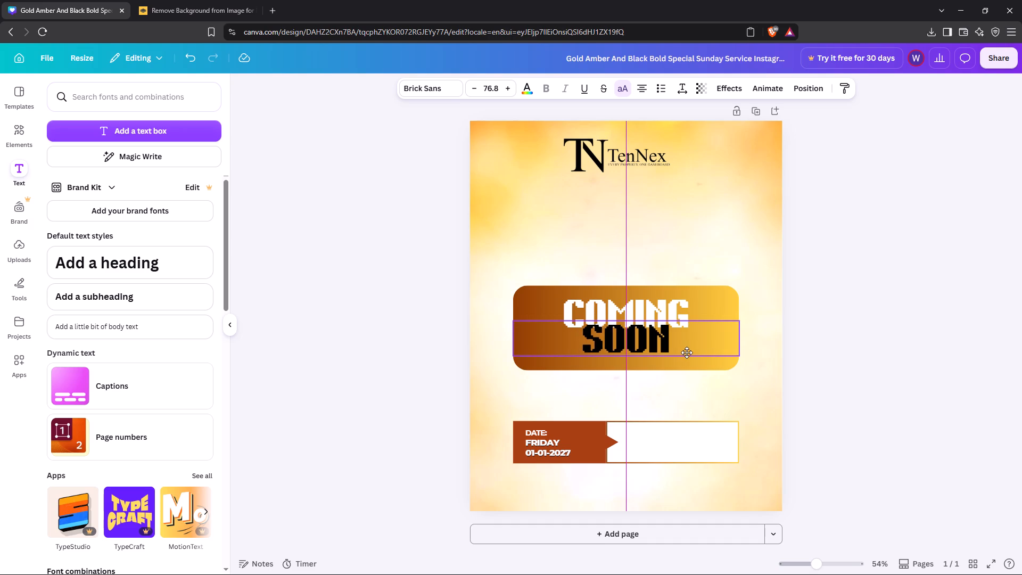
pyautogui.click(665, 311)
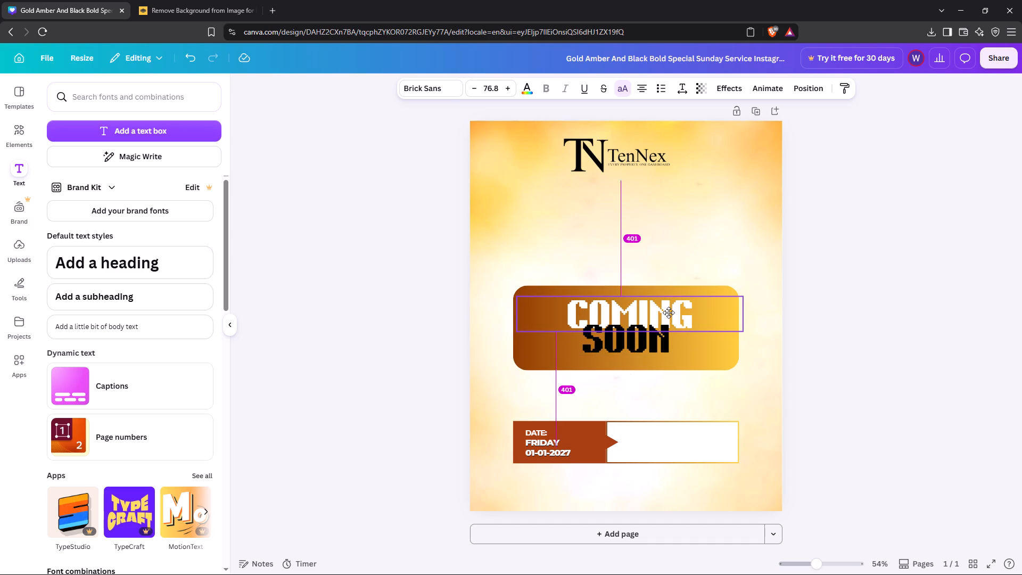
# Bring the COMING text to the front of the layer order.
pyautogui.click(657, 276)
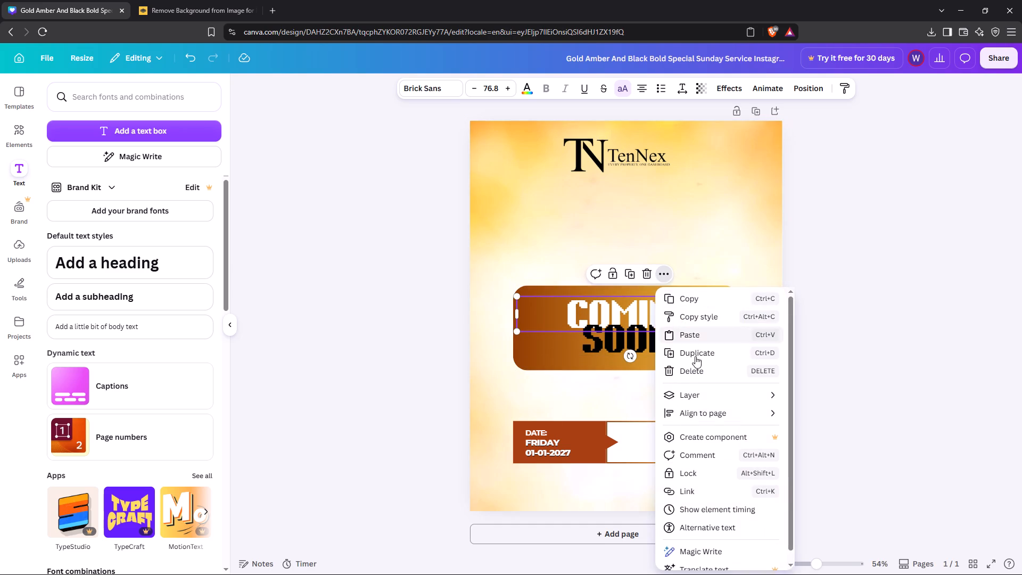
pyautogui.click(721, 398)
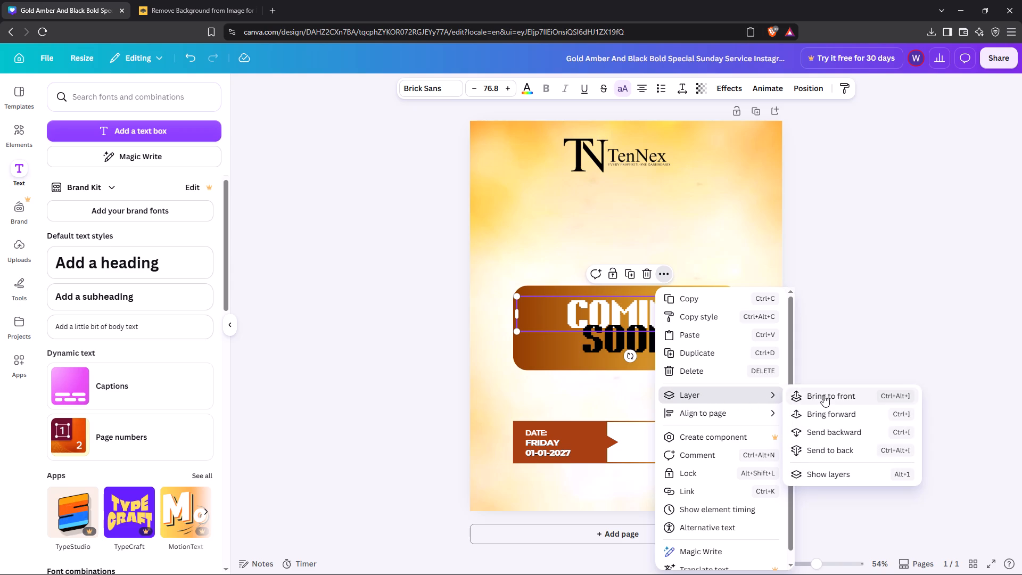
pyautogui.click(823, 395)
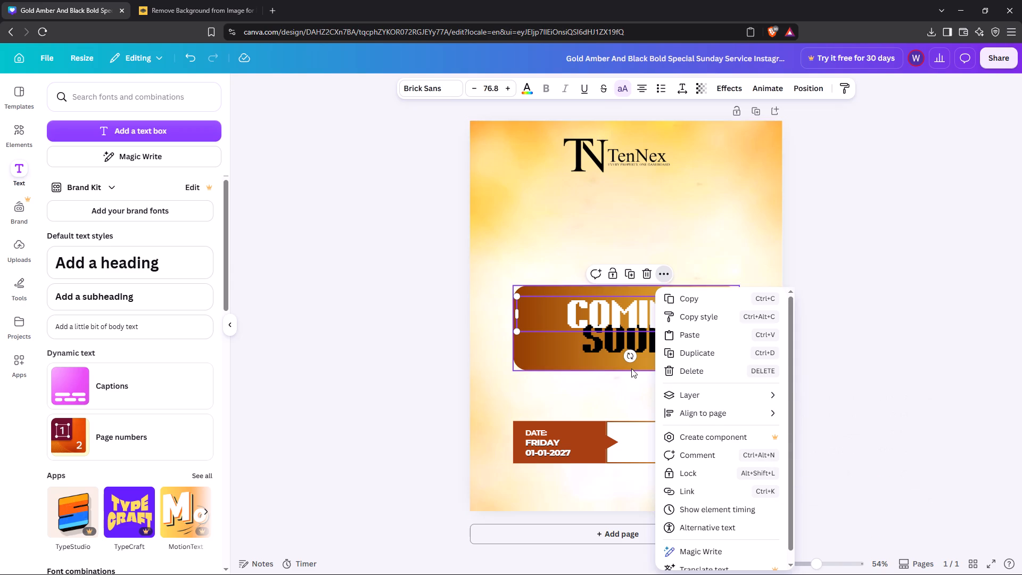
pyautogui.click(631, 368)
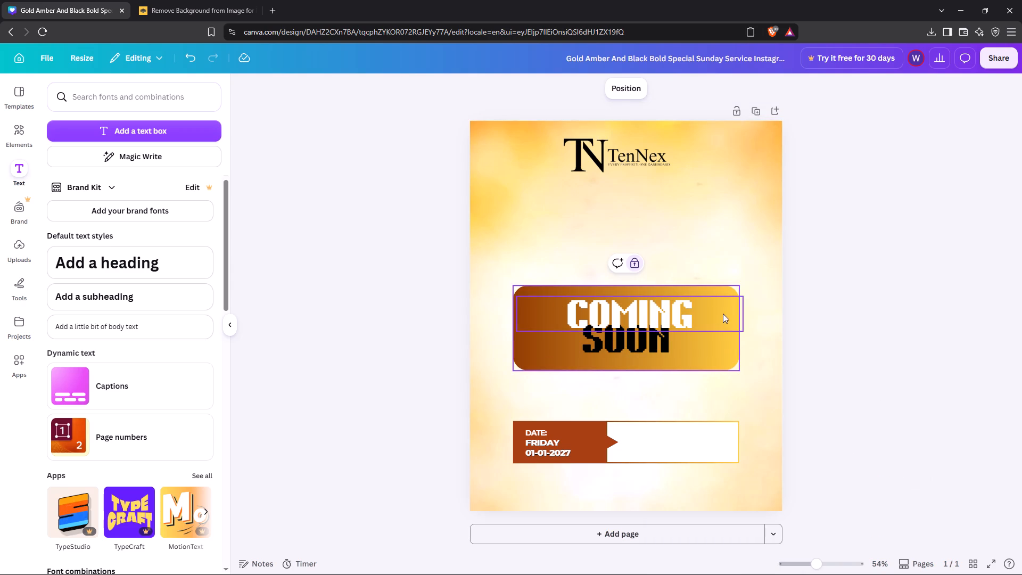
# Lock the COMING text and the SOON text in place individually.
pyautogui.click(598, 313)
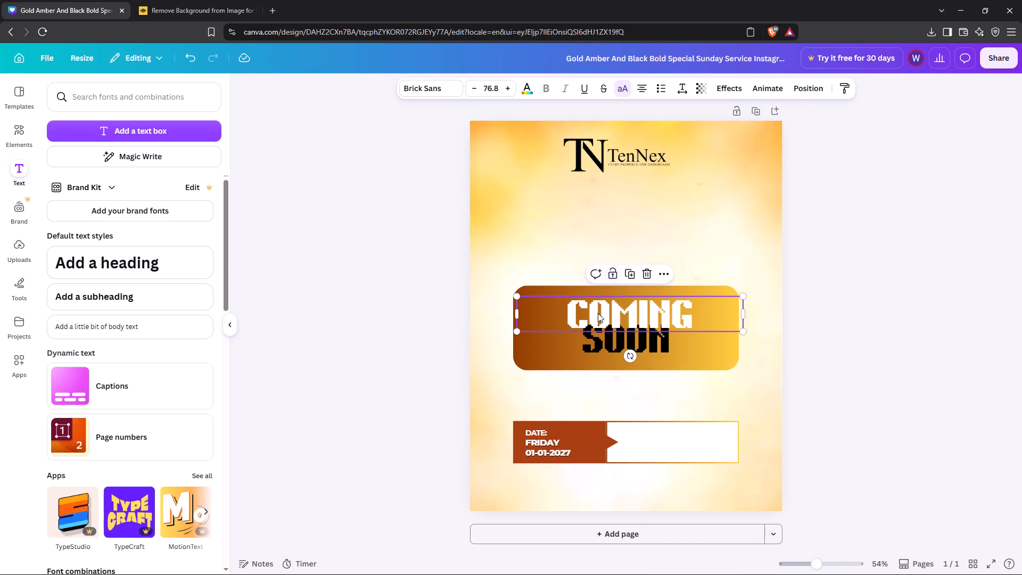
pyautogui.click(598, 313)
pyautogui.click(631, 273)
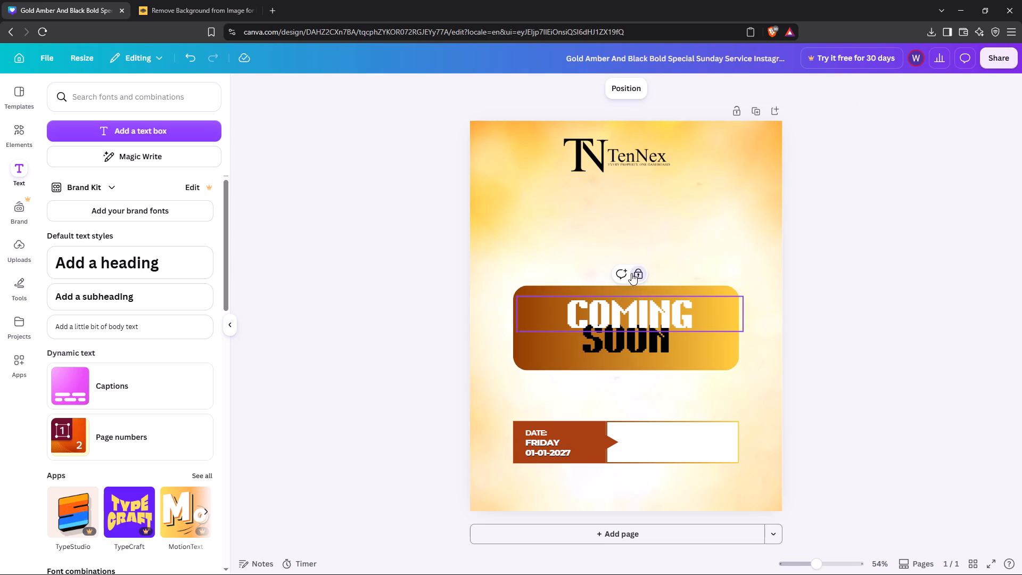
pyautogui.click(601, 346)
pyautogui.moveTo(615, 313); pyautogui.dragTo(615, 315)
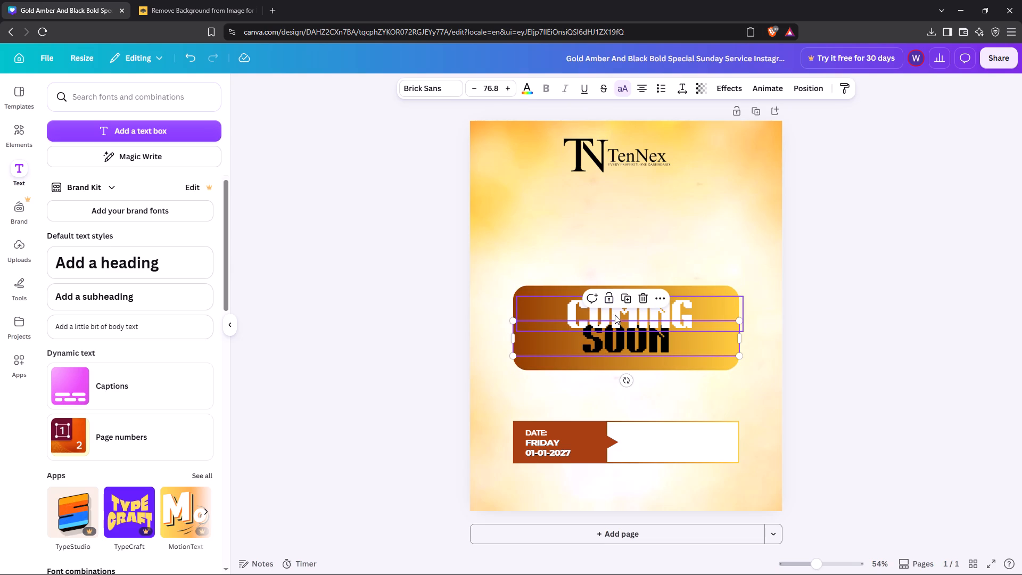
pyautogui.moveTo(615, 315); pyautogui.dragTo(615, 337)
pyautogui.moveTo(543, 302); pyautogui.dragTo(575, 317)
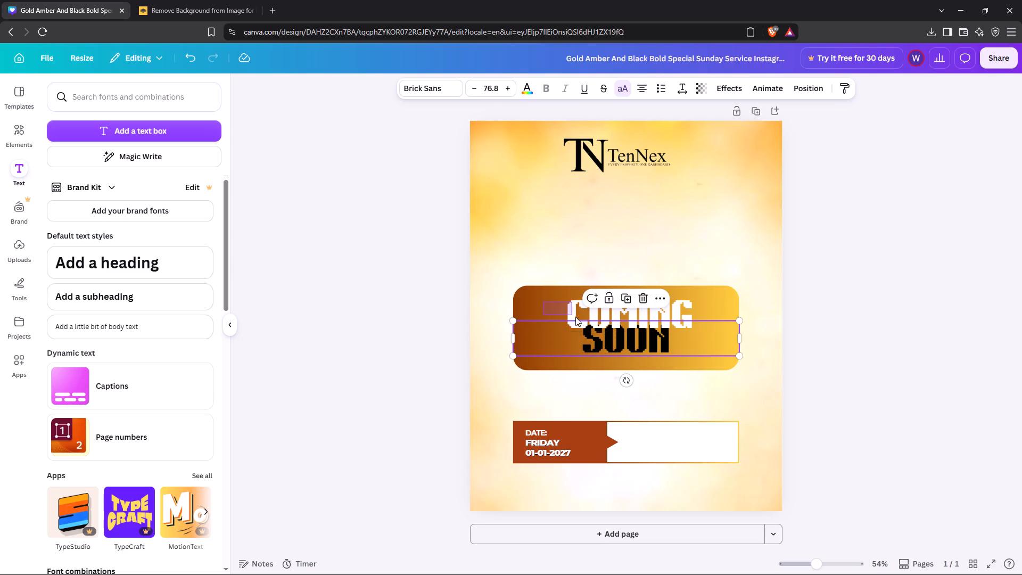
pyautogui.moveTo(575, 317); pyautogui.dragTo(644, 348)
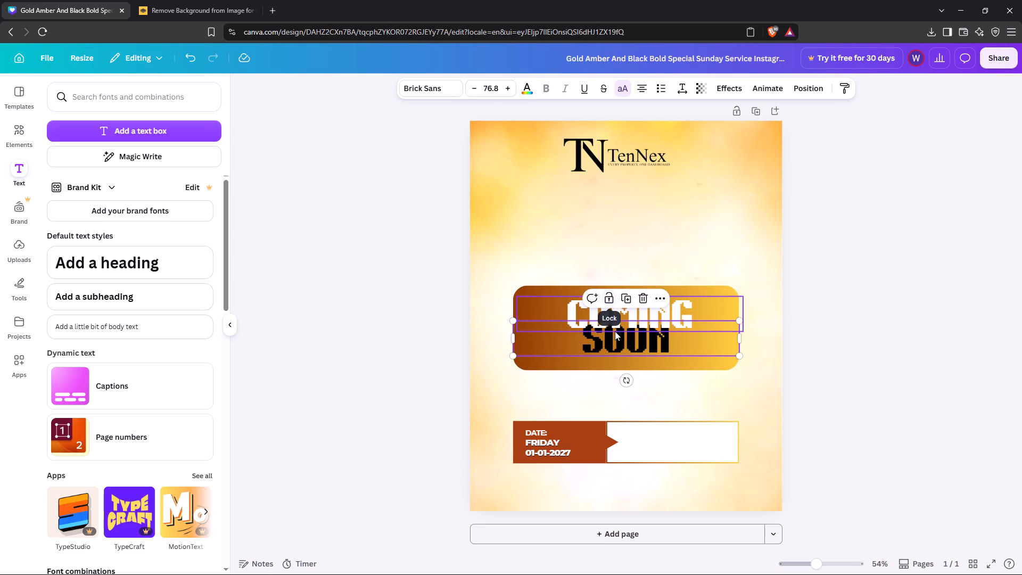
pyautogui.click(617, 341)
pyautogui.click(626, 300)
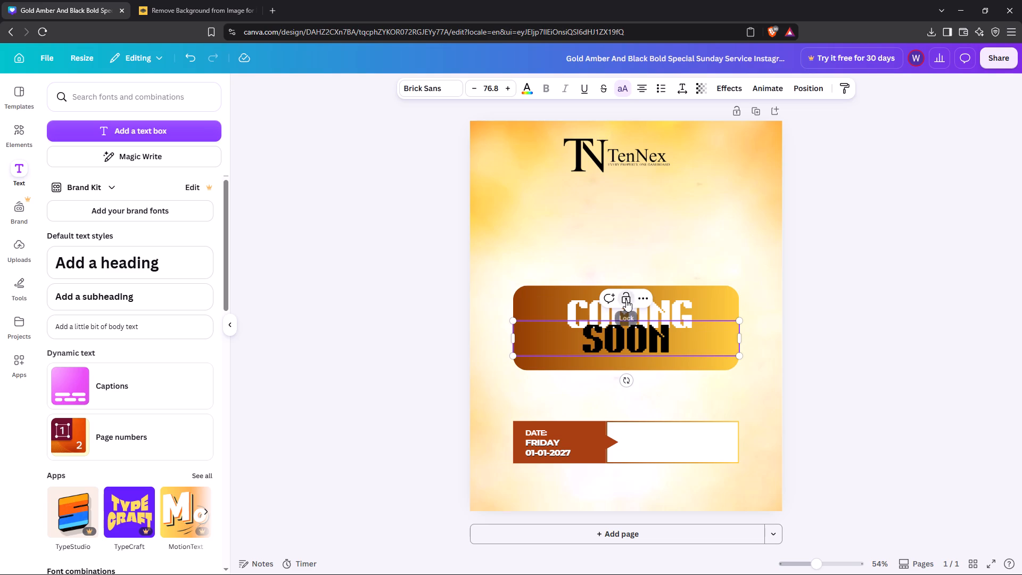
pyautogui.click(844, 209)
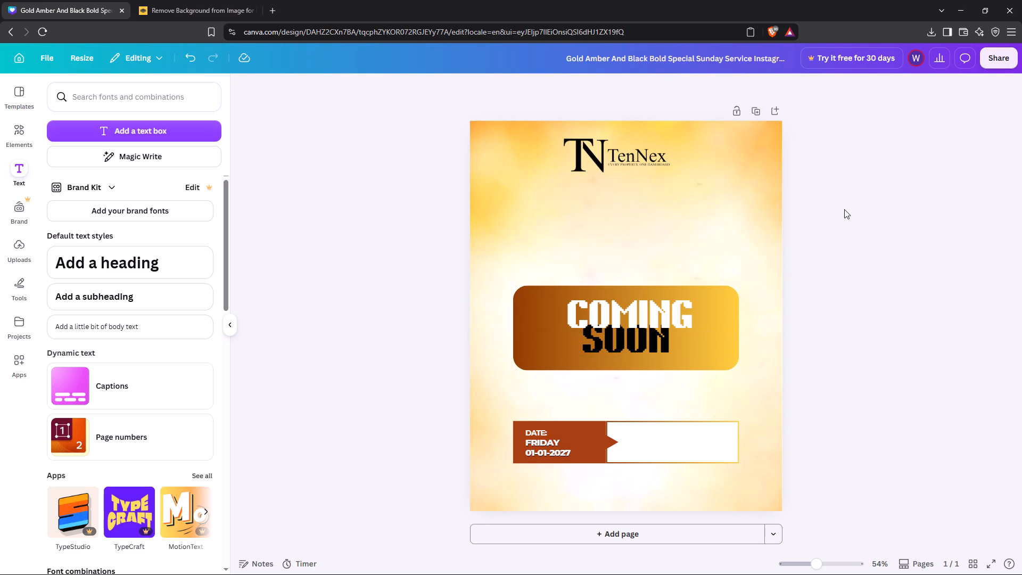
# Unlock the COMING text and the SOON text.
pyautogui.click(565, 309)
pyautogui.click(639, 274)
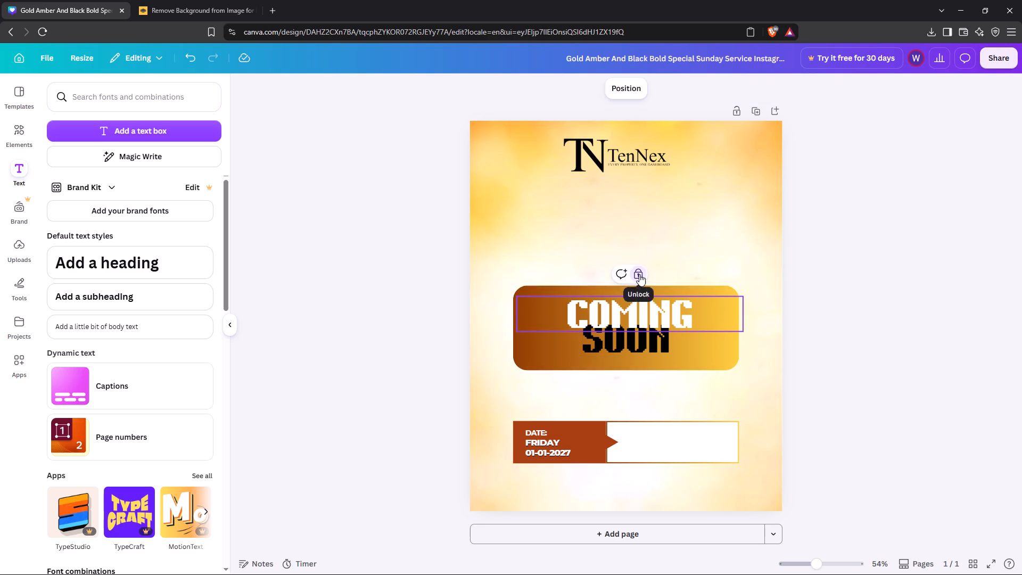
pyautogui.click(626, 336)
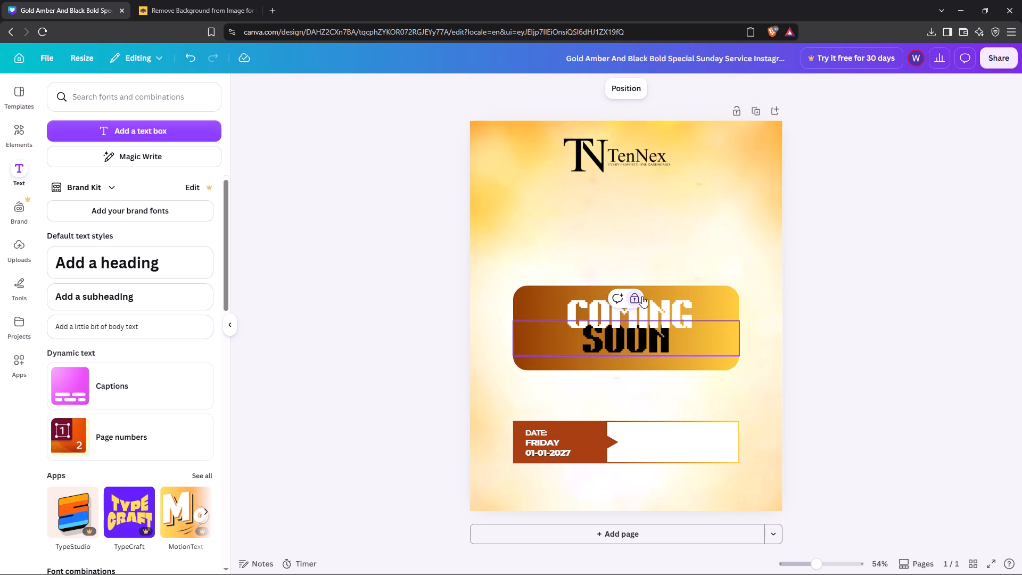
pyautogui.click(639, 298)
# Group the COMING and SOON texts and centre the group within the gradient box.
pyautogui.click(559, 301)
pyautogui.moveTo(513, 253); pyautogui.dragTo(556, 293)
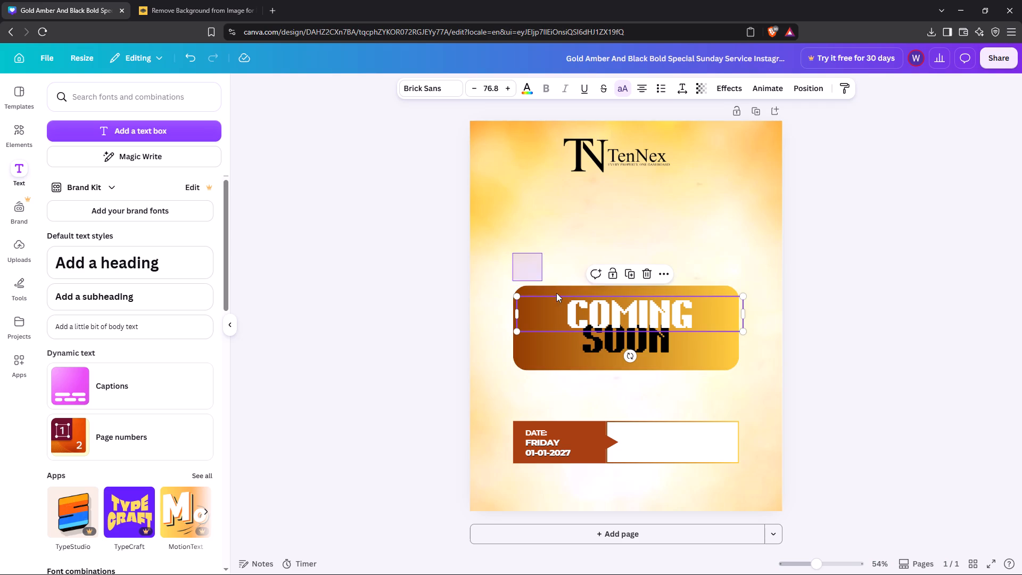
pyautogui.moveTo(556, 293); pyautogui.dragTo(693, 381)
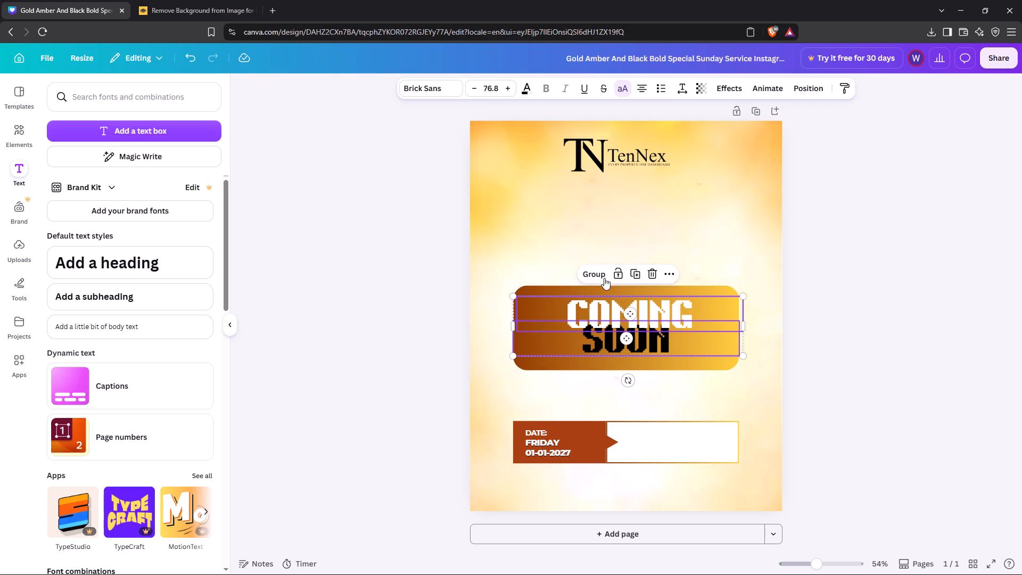
pyautogui.click(595, 275)
pyautogui.click(631, 334)
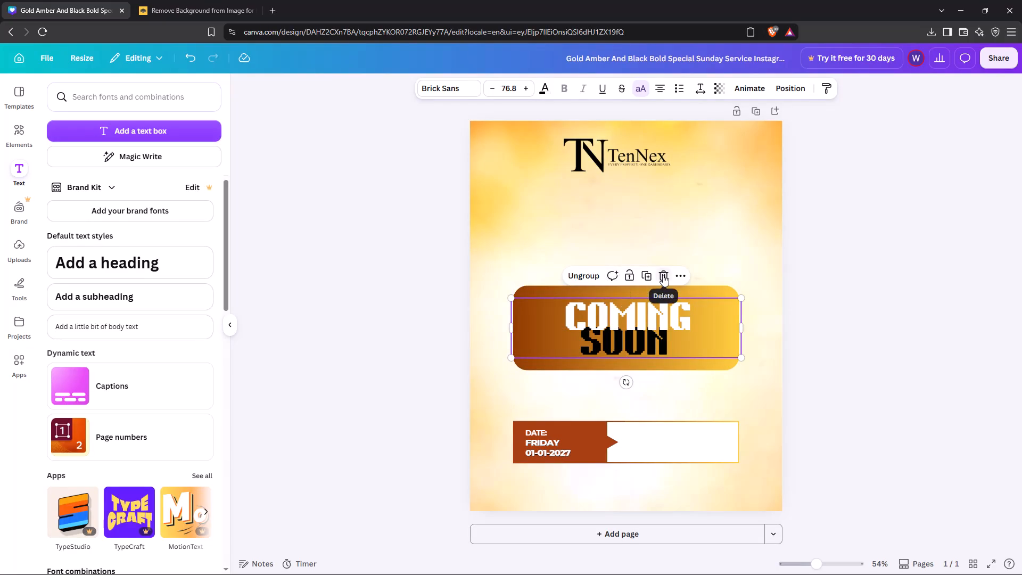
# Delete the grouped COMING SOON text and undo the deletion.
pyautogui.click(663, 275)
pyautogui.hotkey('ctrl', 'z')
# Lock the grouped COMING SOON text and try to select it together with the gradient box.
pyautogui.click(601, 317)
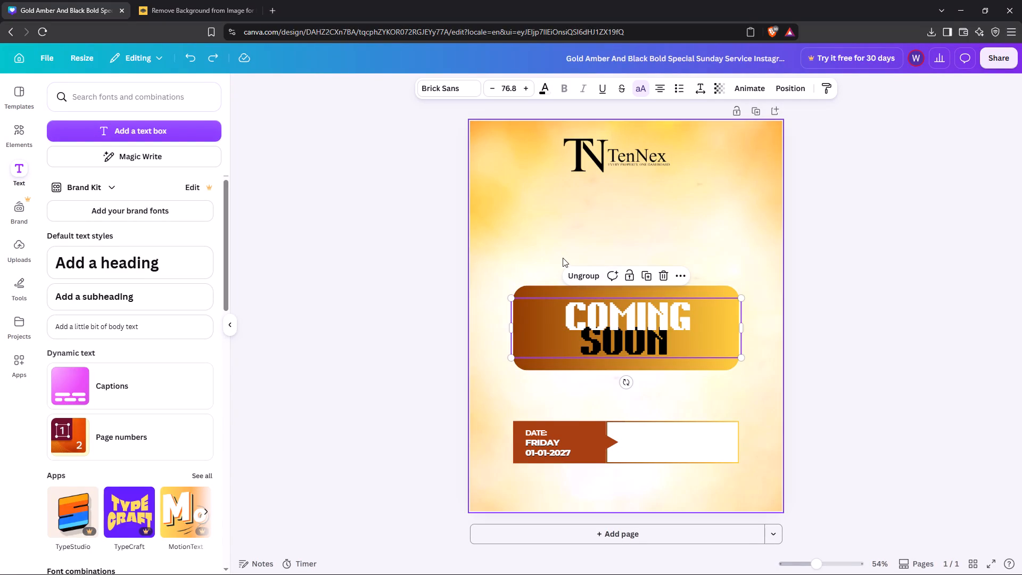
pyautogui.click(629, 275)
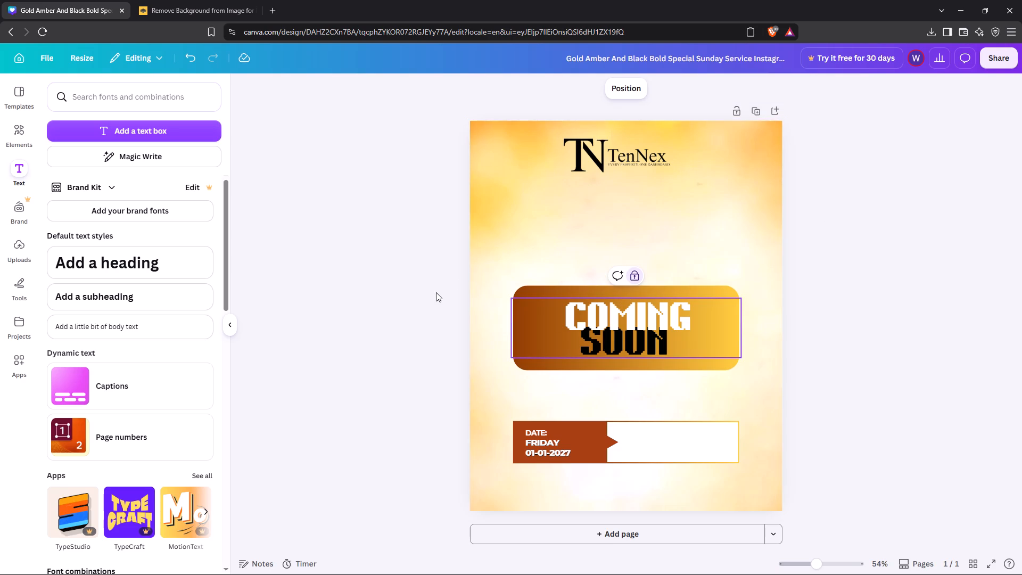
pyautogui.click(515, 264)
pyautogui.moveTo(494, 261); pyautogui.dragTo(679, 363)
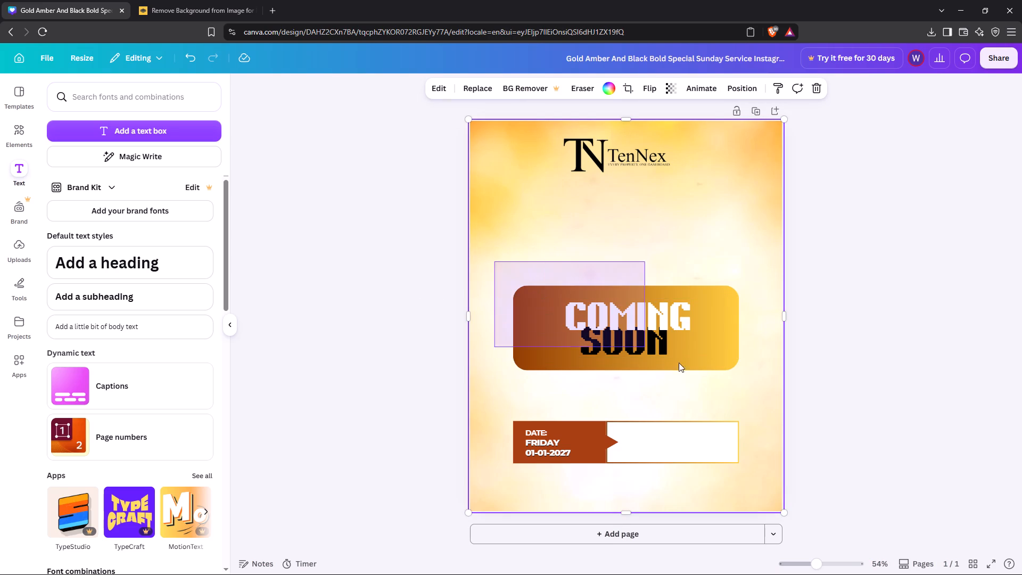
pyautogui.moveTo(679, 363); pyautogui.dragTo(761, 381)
# Unlock the COMING SOON text group and the gradient box behind it.
pyautogui.click(634, 319)
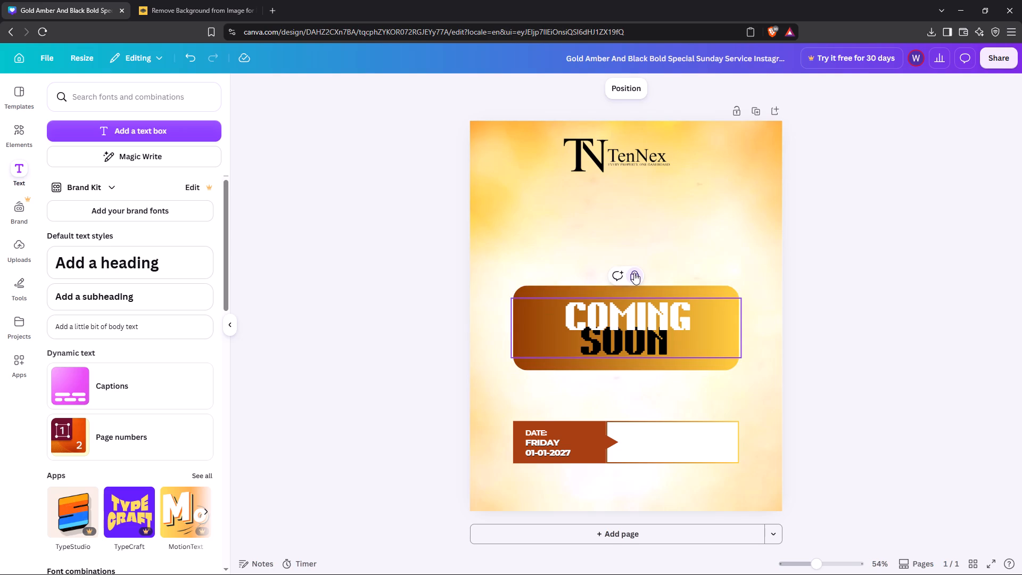
pyautogui.click(634, 273)
pyautogui.click(493, 233)
pyautogui.moveTo(493, 233); pyautogui.dragTo(723, 373)
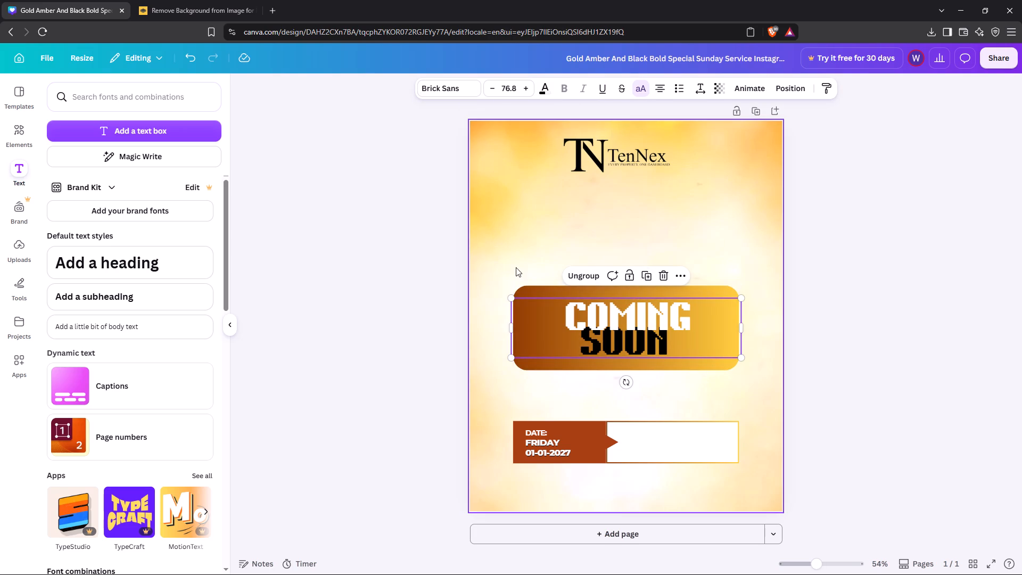
pyautogui.click(516, 267)
pyautogui.click(550, 288)
pyautogui.click(630, 261)
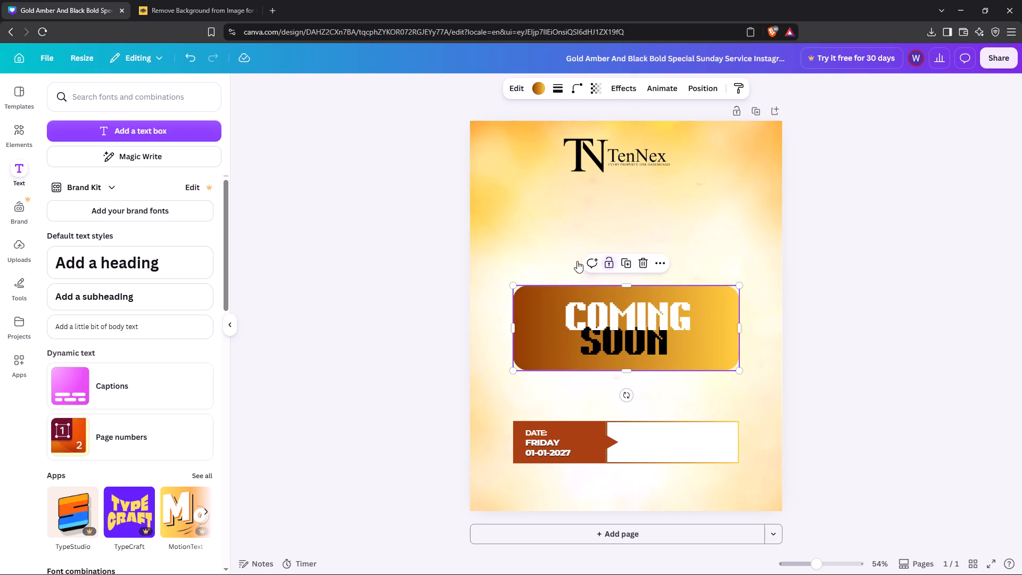
# Group the COMING SOON text with the gradient box and lock the combined group in place.
pyautogui.click(538, 257)
pyautogui.moveTo(513, 256); pyautogui.dragTo(707, 374)
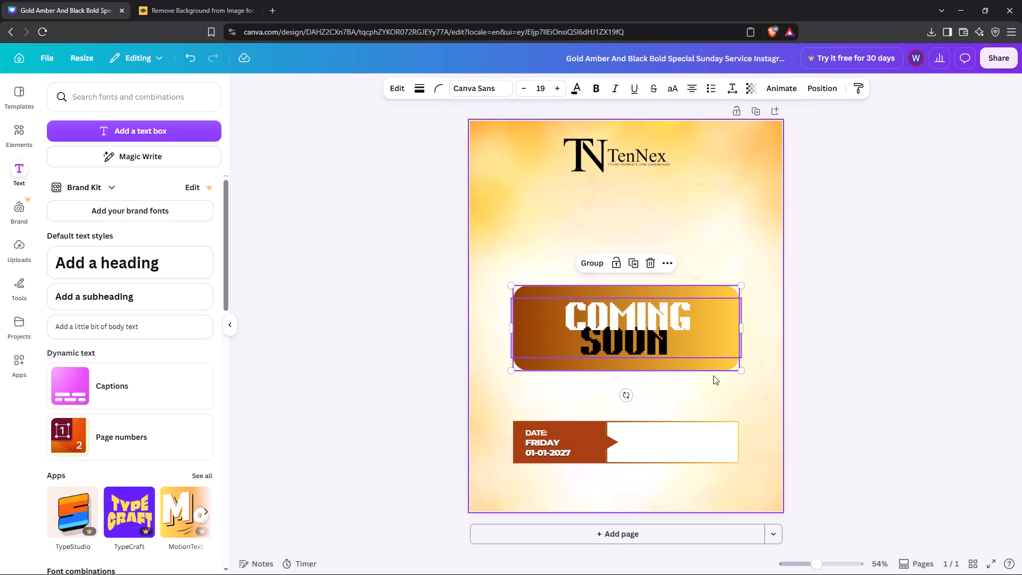
pyautogui.click(597, 266)
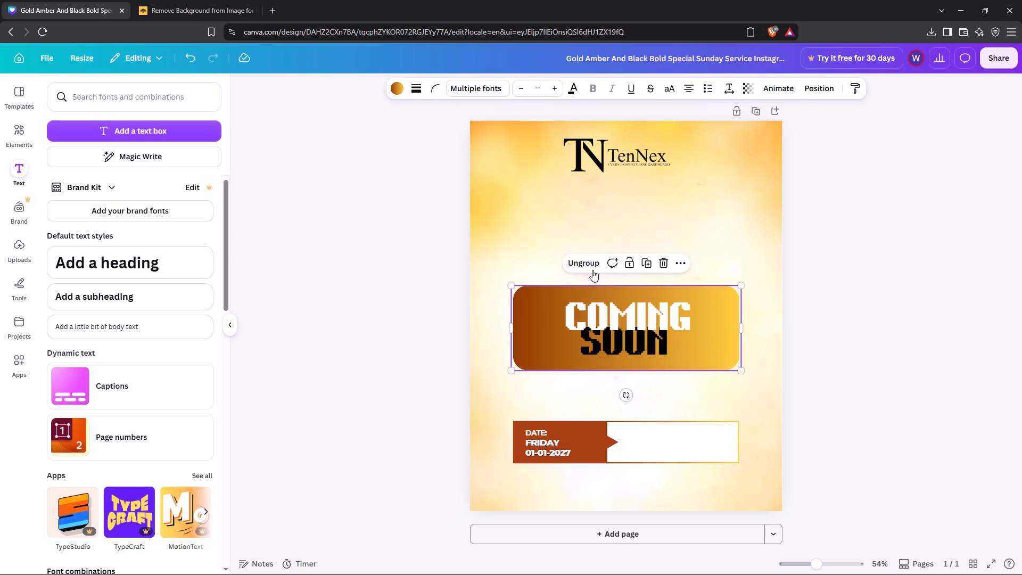
pyautogui.click(630, 265)
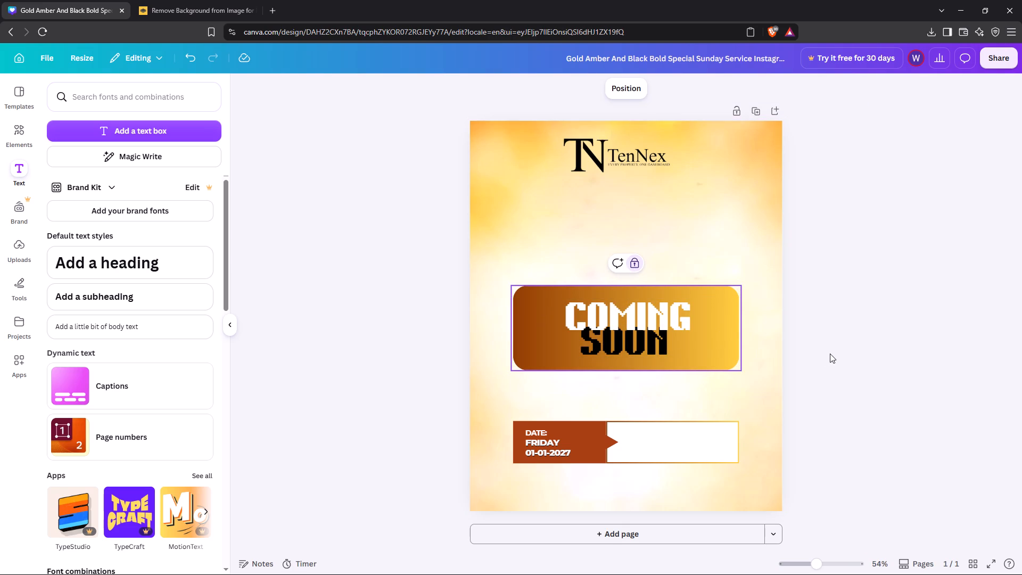
pyautogui.click(830, 354)
pyautogui.moveTo(553, 316); pyautogui.dragTo(554, 308)
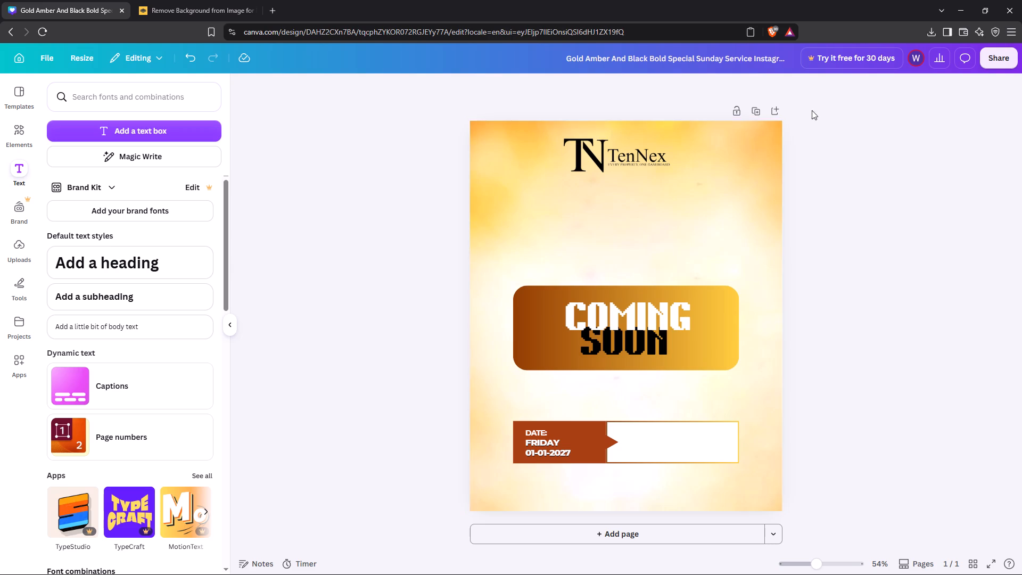
# Open the elements library.
pyautogui.click(24, 136)
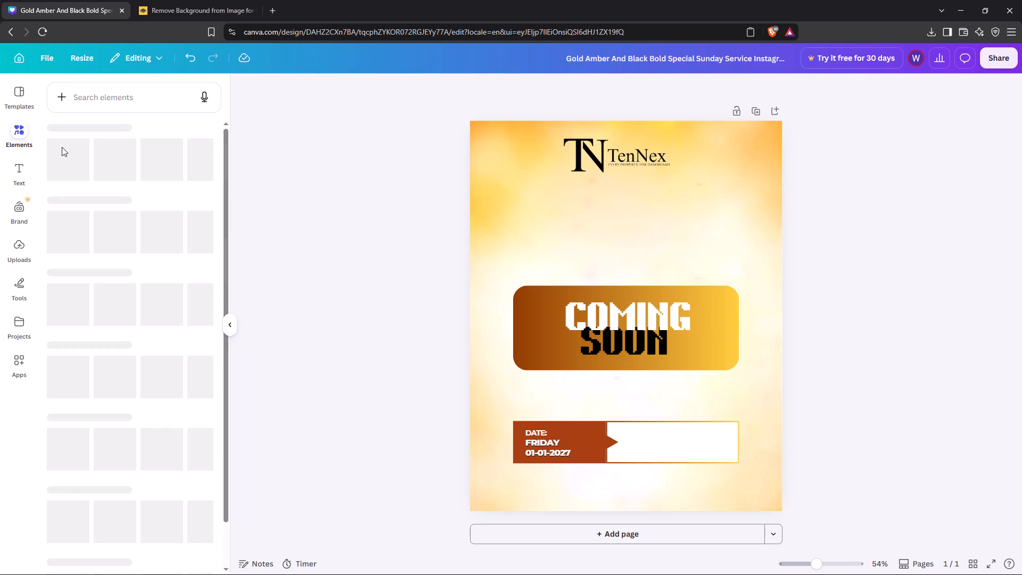
# Group all parts of the date banner, including its text, red block, arrow and white box.
pyautogui.click(545, 452)
pyautogui.click(512, 401)
pyautogui.moveTo(512, 402); pyautogui.dragTo(685, 482)
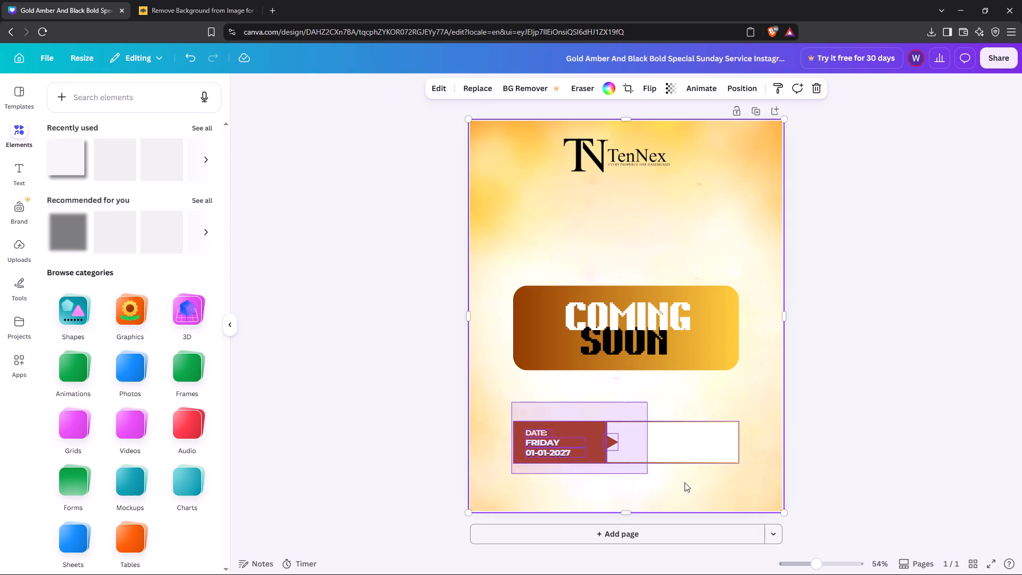
pyautogui.moveTo(685, 482); pyautogui.dragTo(777, 484)
pyautogui.click(584, 401)
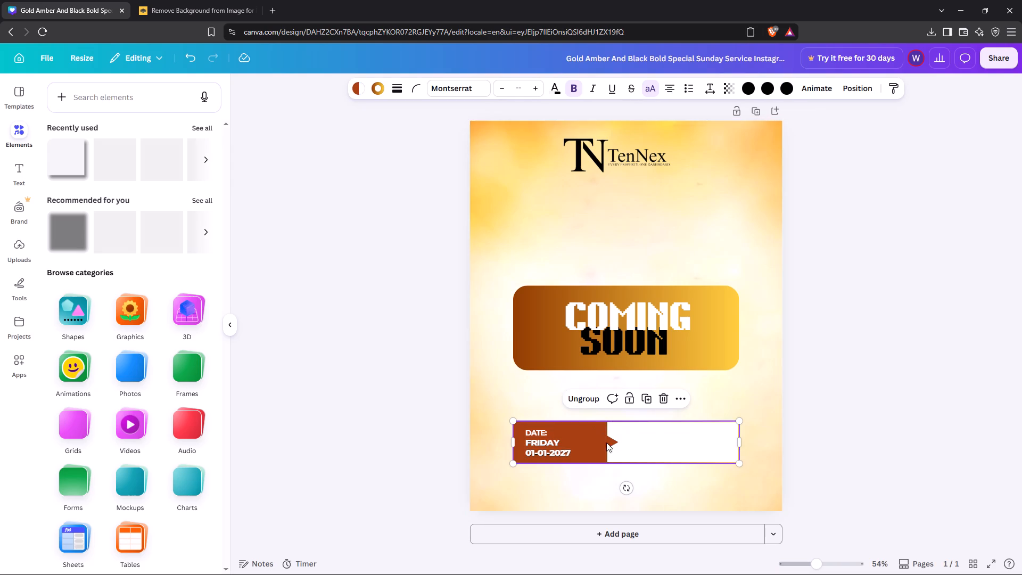
# Move the grouped date banner down to the page's bottom edge and widen it slightly to match the COMING SOON box.
pyautogui.moveTo(632, 443); pyautogui.dragTo(627, 491)
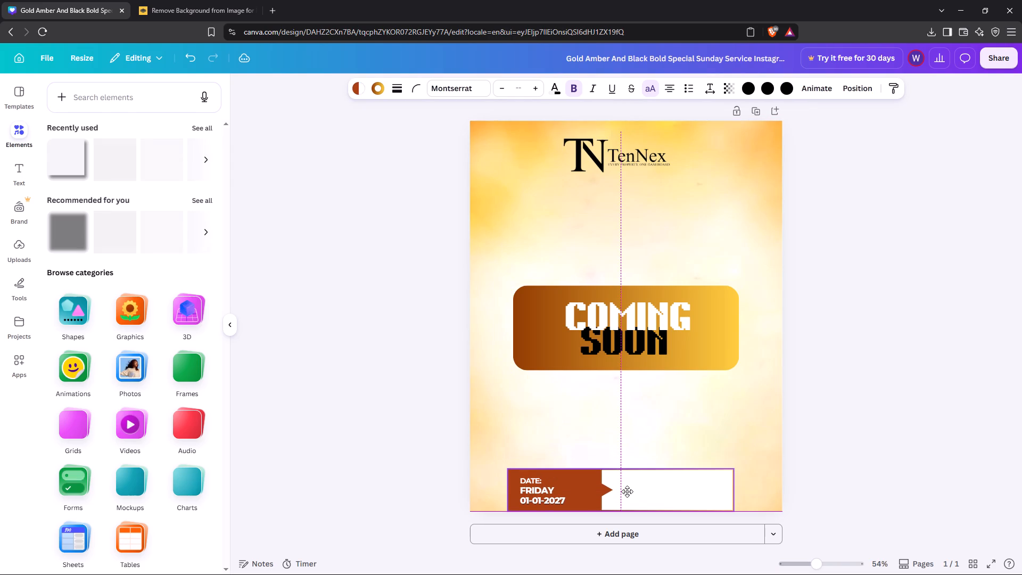
pyautogui.moveTo(627, 491); pyautogui.dragTo(637, 494)
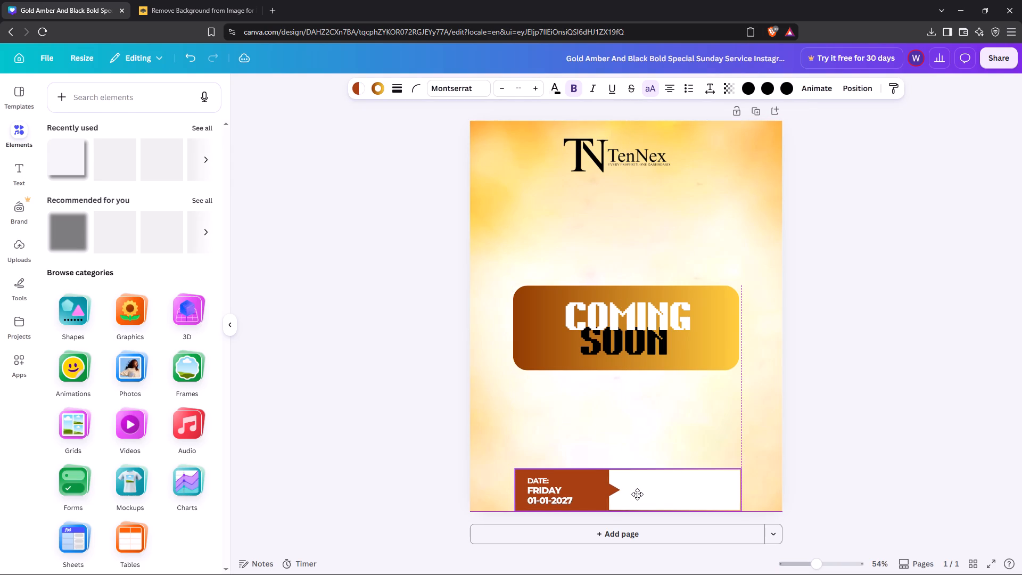
pyautogui.moveTo(637, 494); pyautogui.dragTo(631, 495)
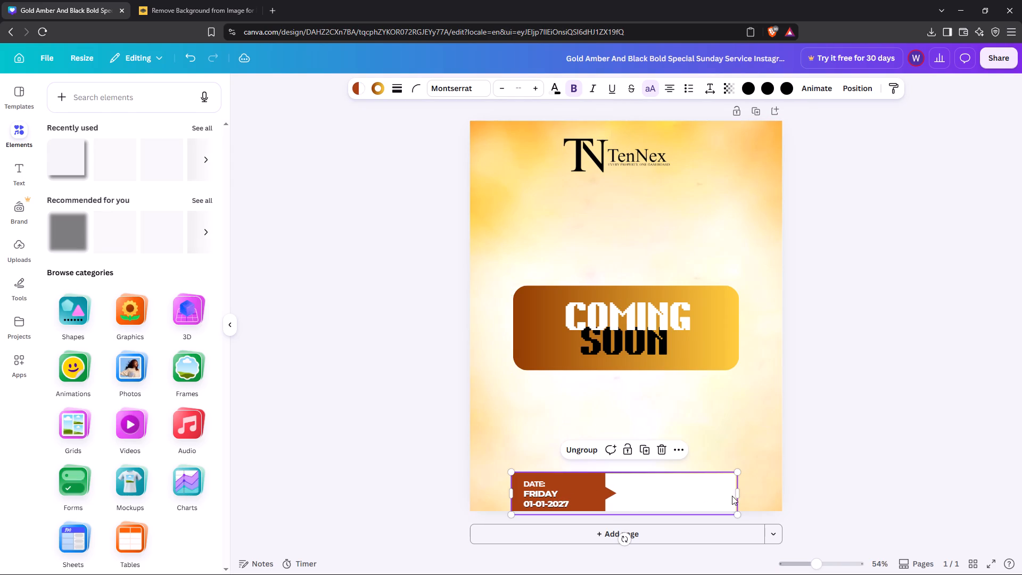
pyautogui.click(737, 493)
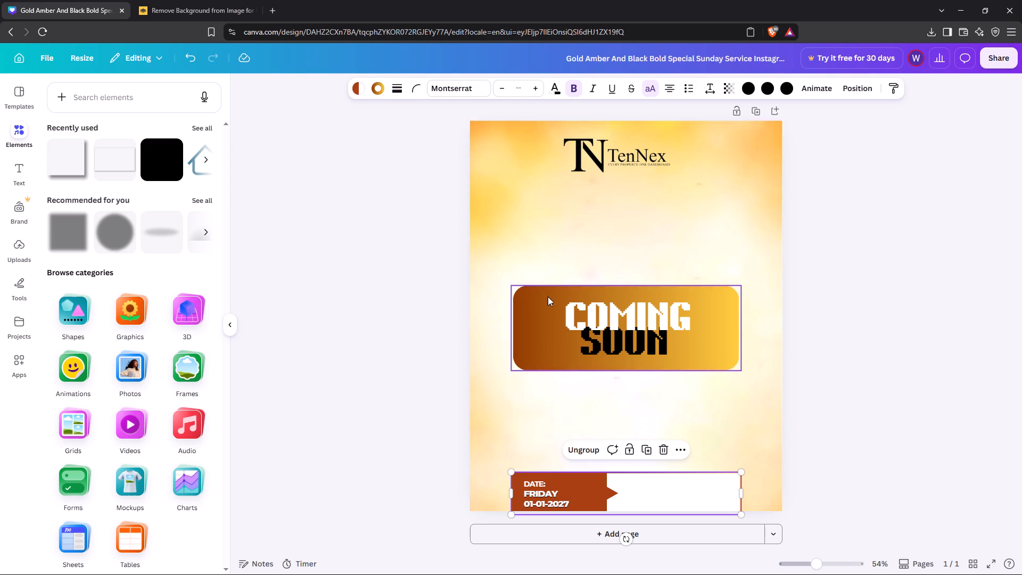
# Unlock the COMING SOON group and move it down above the date banner, against the page's left edge.
pyautogui.click(560, 307)
pyautogui.click(638, 260)
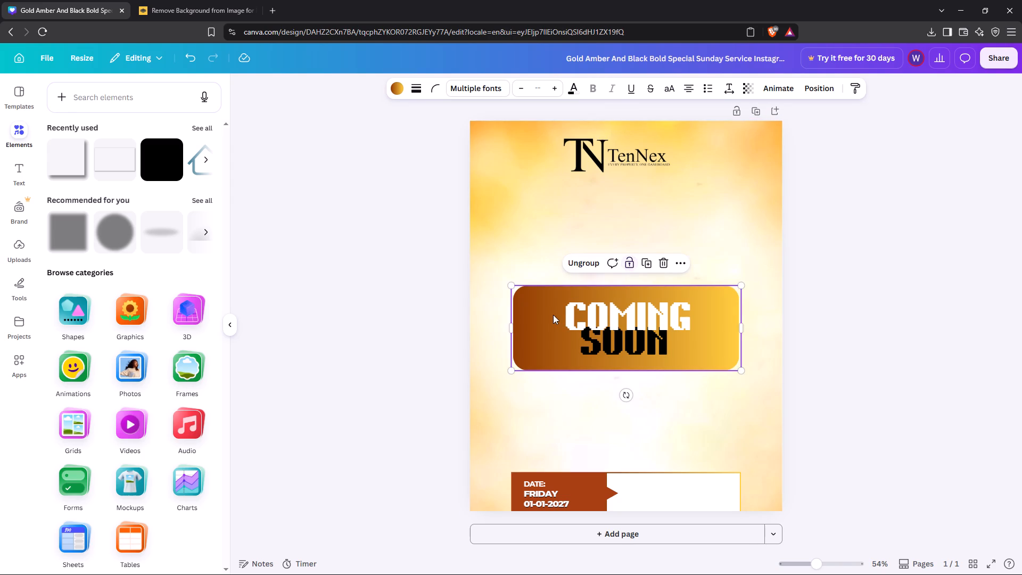
pyautogui.moveTo(553, 315); pyautogui.dragTo(553, 294)
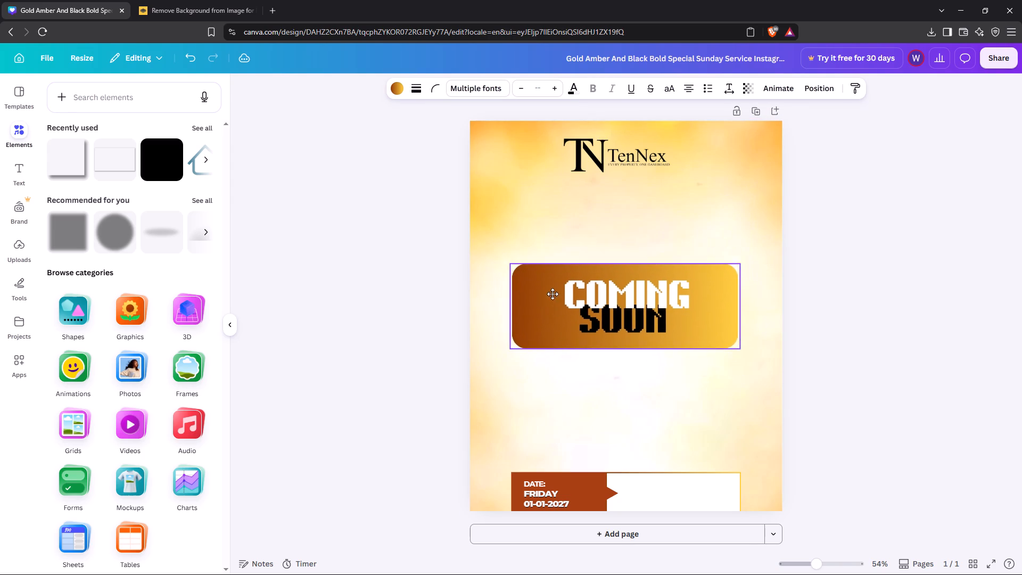
pyautogui.moveTo(553, 294); pyautogui.dragTo(551, 390)
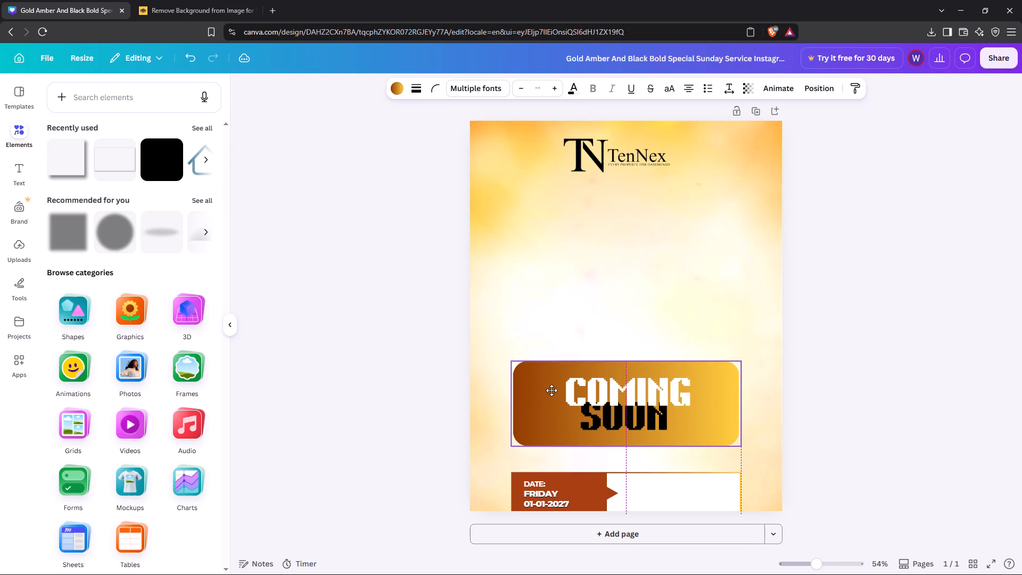
pyautogui.moveTo(551, 390); pyautogui.dragTo(516, 374)
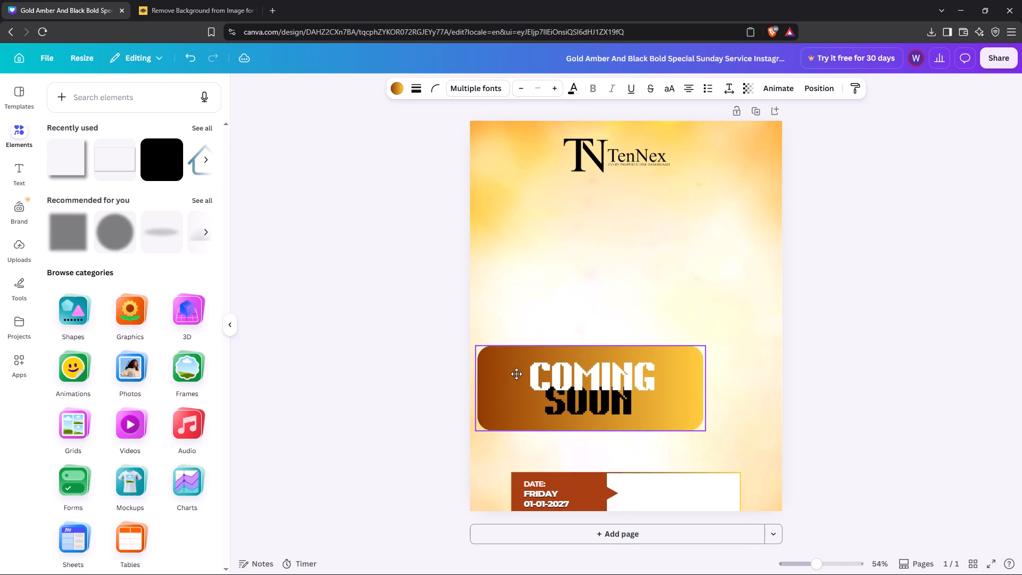
pyautogui.moveTo(516, 374); pyautogui.dragTo(512, 371)
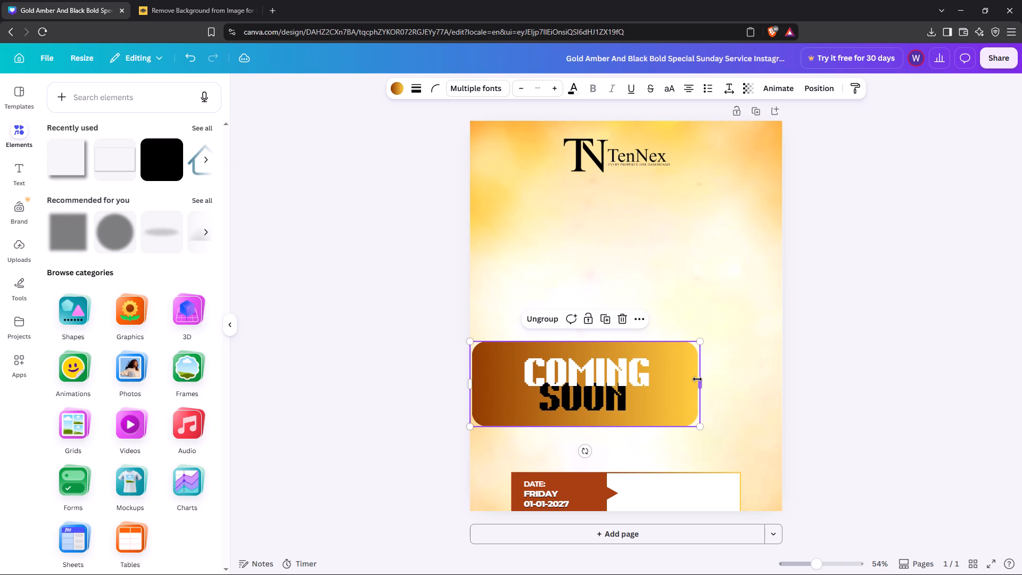
# Narrow the COMING SOON group slightly and align it to the horizontal centre of the page.
pyautogui.moveTo(698, 379); pyautogui.dragTo(651, 377)
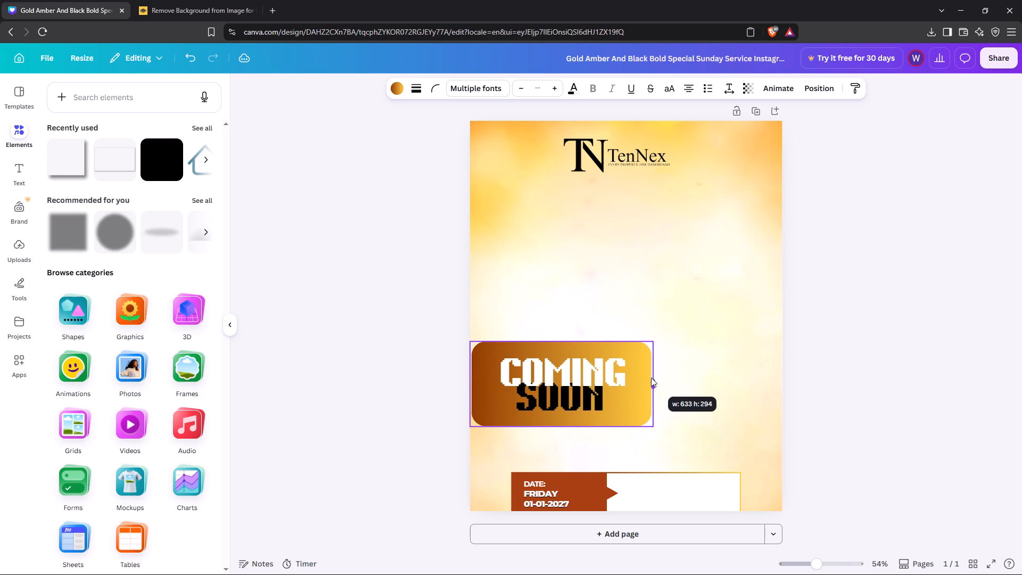
pyautogui.moveTo(651, 377); pyautogui.dragTo(757, 401)
pyautogui.doubleClick(669, 384)
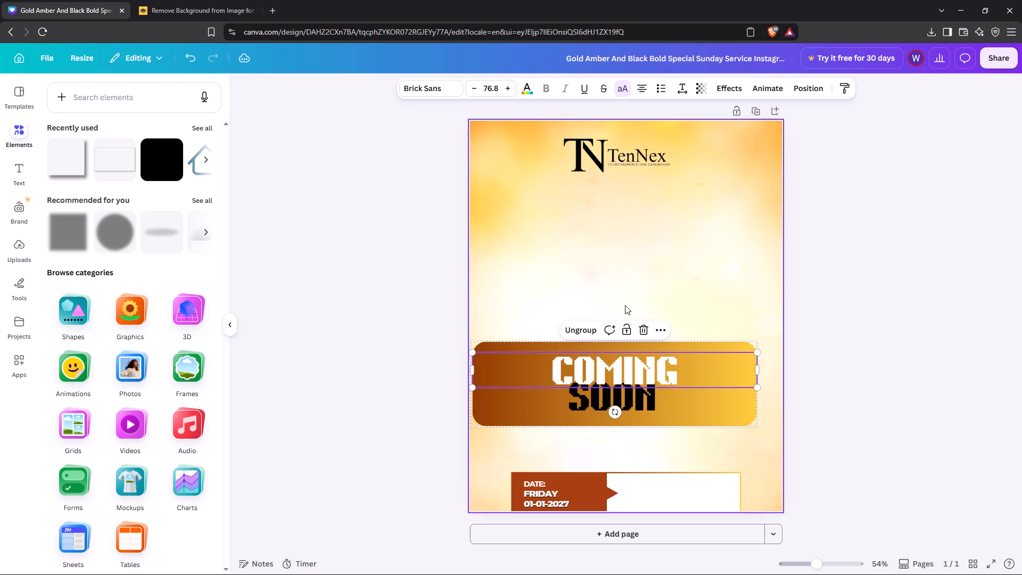
pyautogui.click(557, 302)
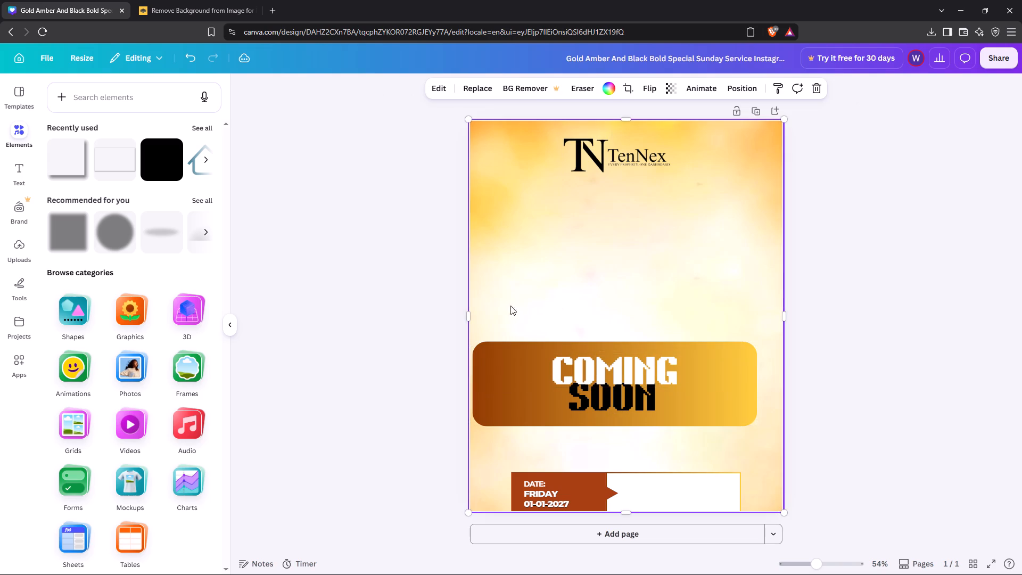
pyautogui.moveTo(499, 301); pyautogui.dragTo(705, 425)
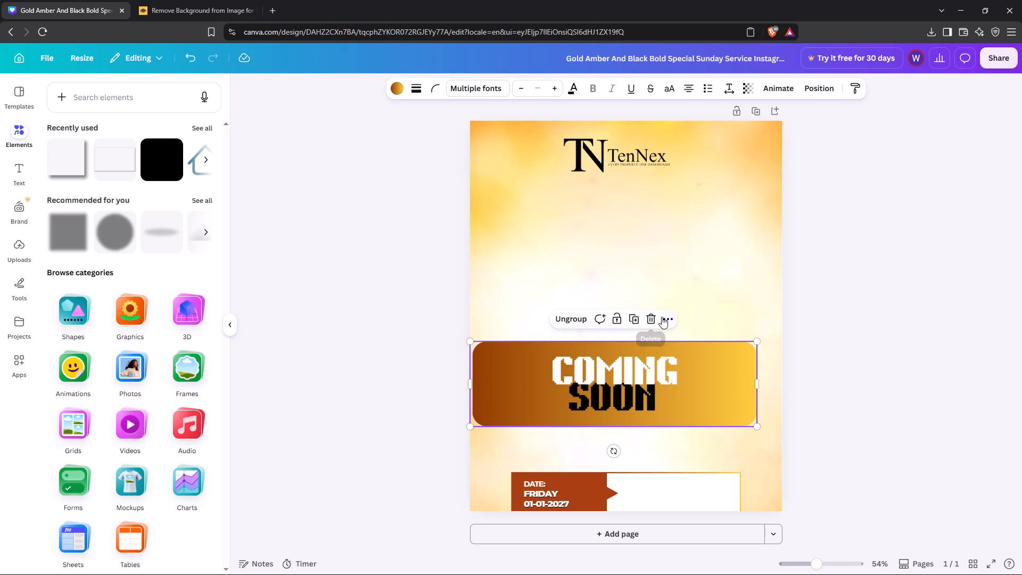
pyautogui.click(665, 318)
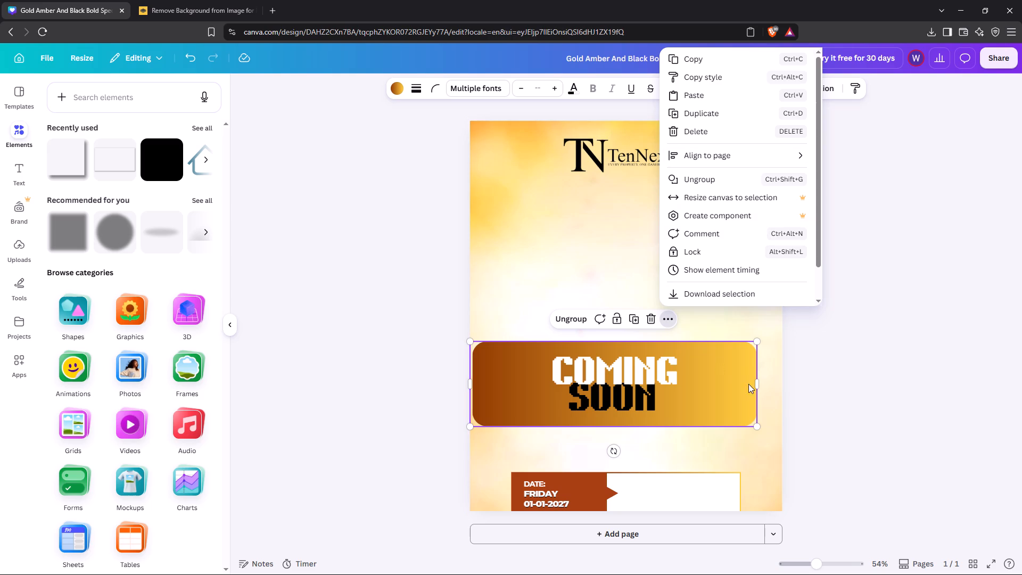
pyautogui.moveTo(757, 384); pyautogui.dragTo(693, 383)
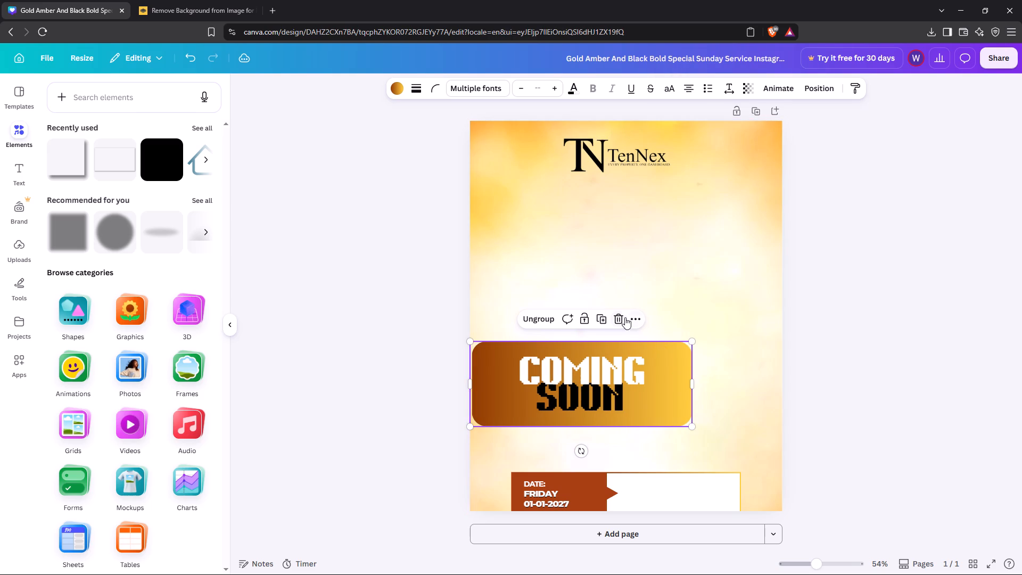
pyautogui.moveTo(625, 317); pyautogui.dragTo(630, 317)
pyautogui.click(630, 317)
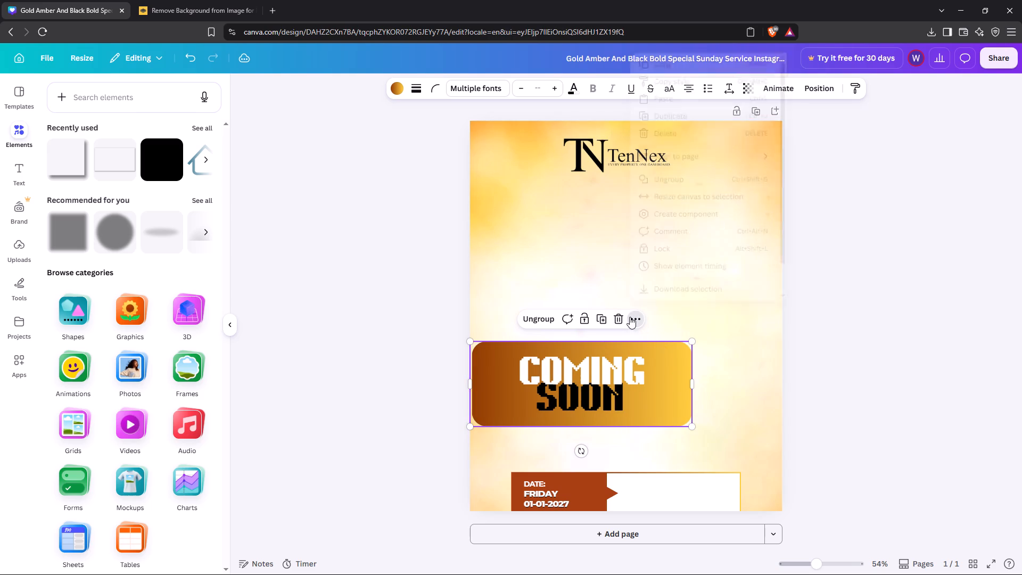
pyautogui.click(672, 150)
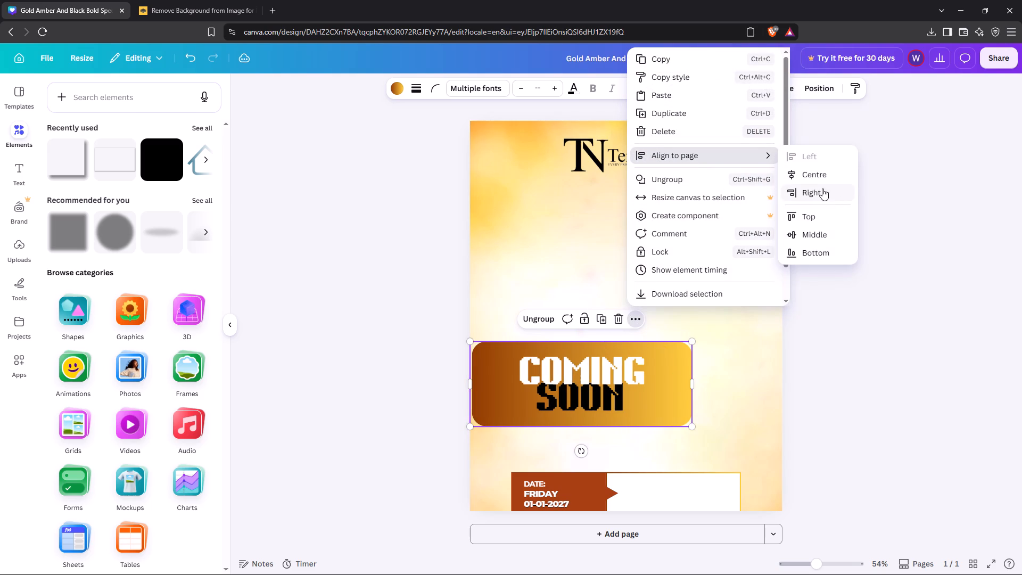
pyautogui.click(820, 181)
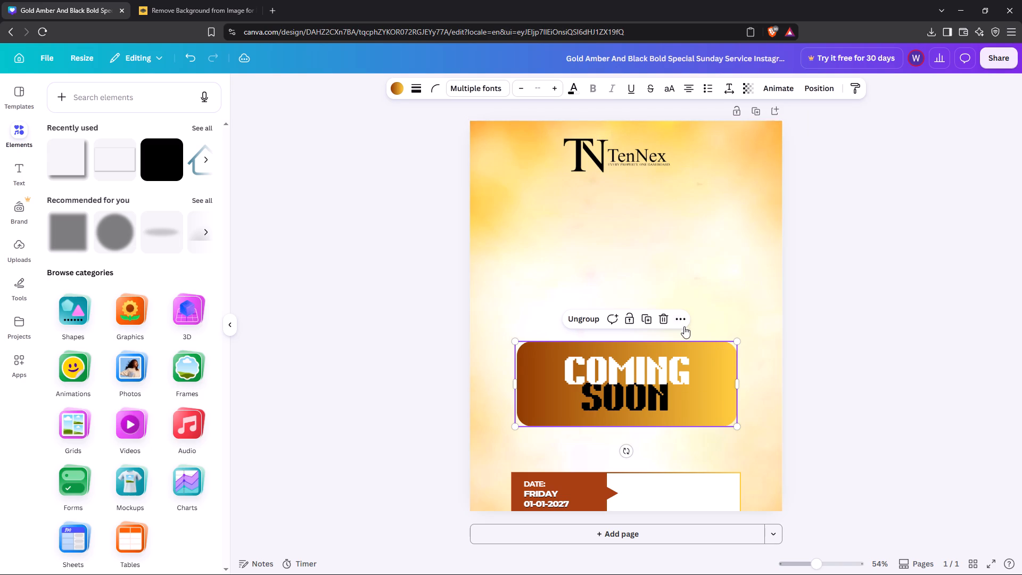
# Lock the COMING SOON group in its new position.
pyautogui.click(683, 323)
pyautogui.click(873, 380)
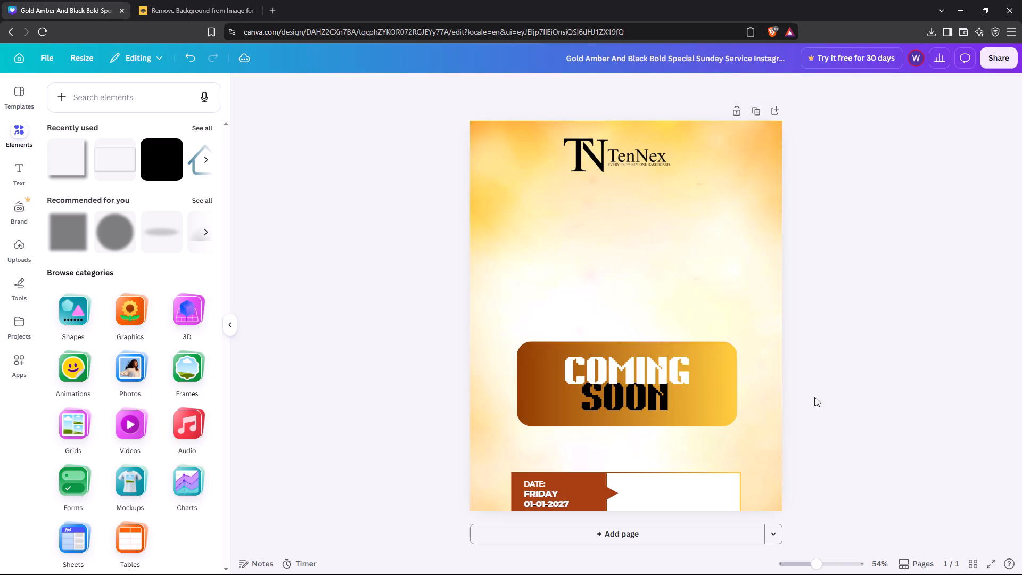
pyautogui.click(558, 374)
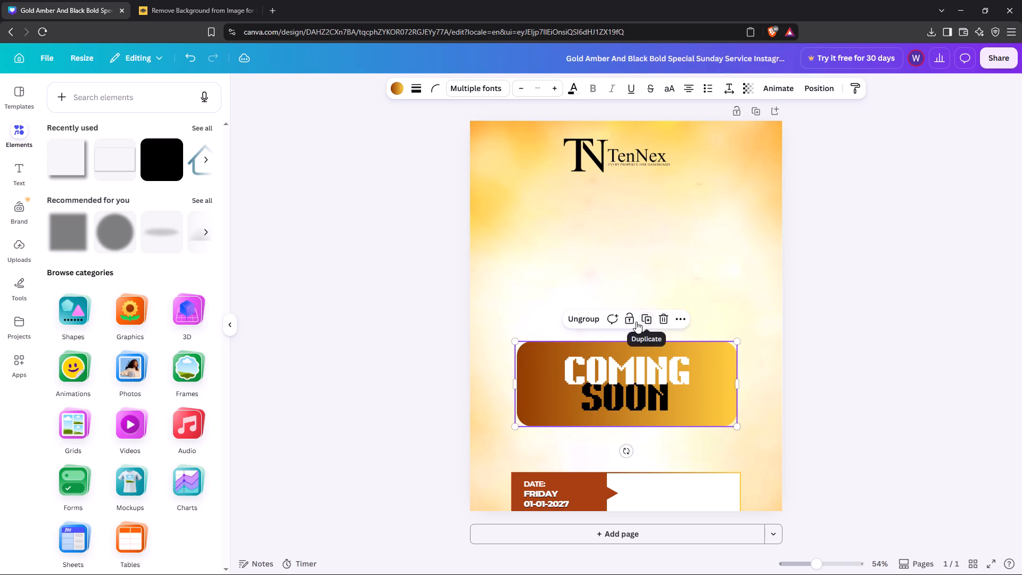
pyautogui.click(632, 320)
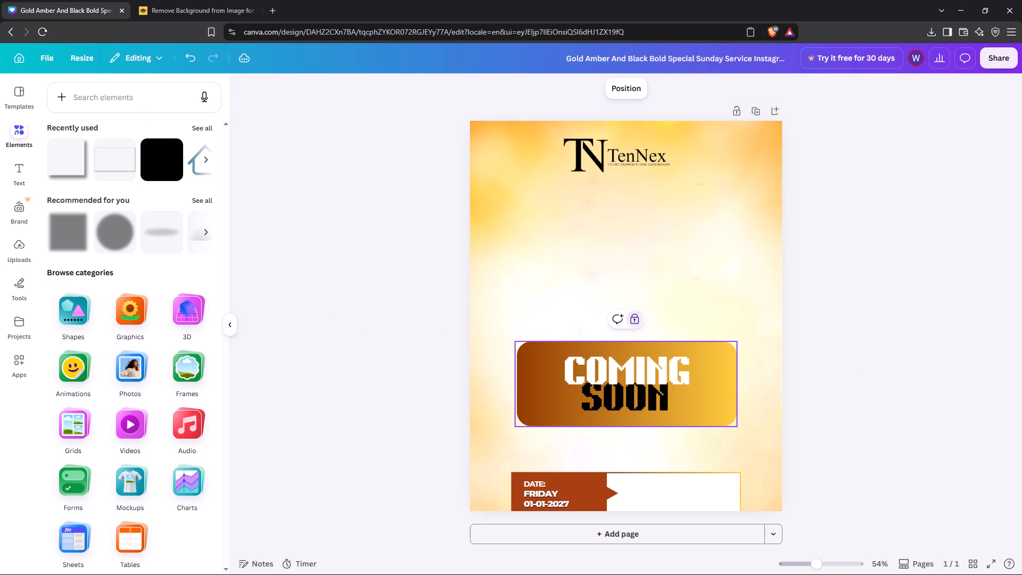
# Enter INVOICE as the search term in the elements library.
pyautogui.click(135, 108)
pyautogui.click(118, 96)
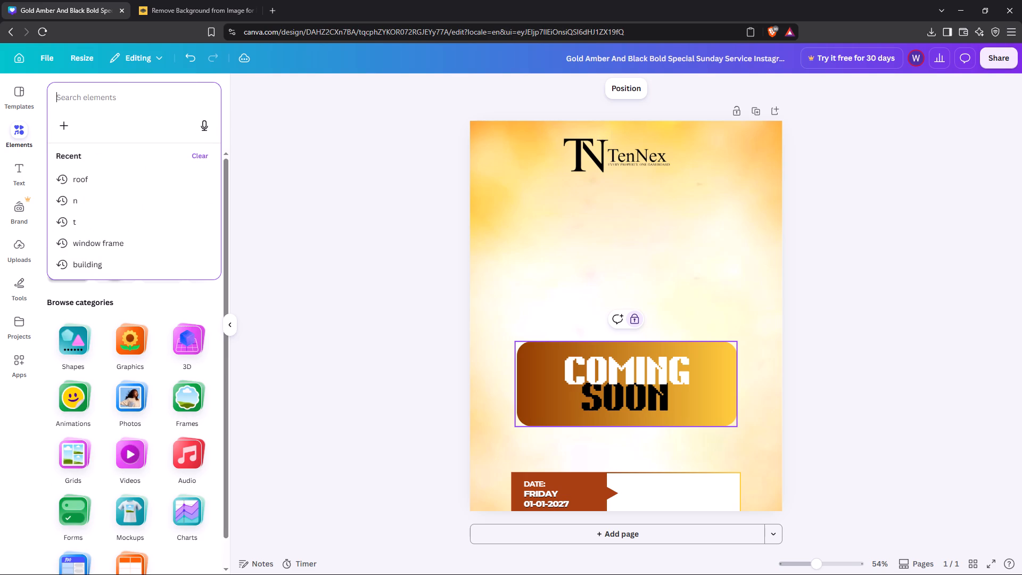
pyautogui.write('NV')
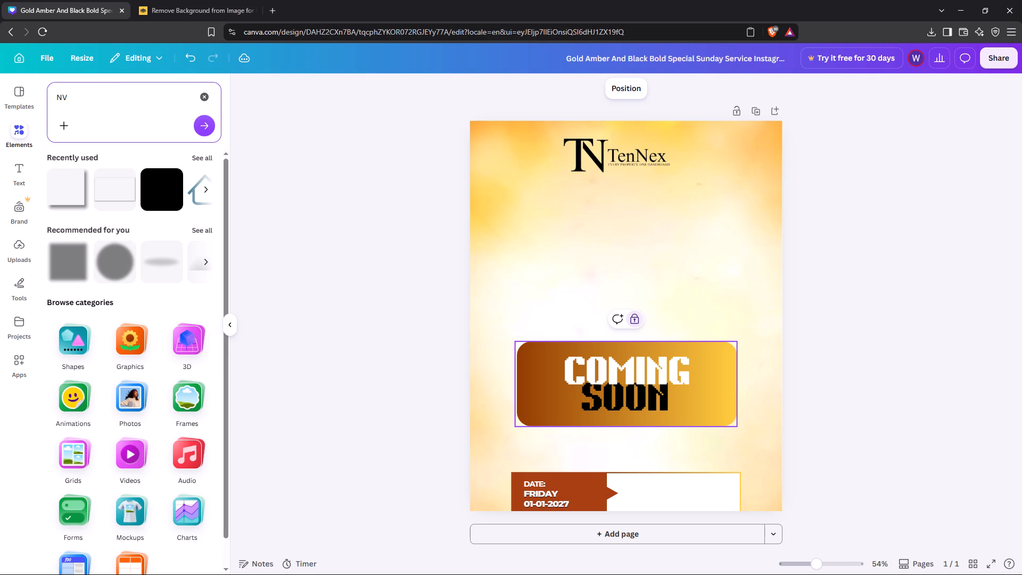
pyautogui.press('BackSpace')
pyautogui.press('BackSpace')
pyautogui.write('INVOICR')
pyautogui.press('BackSpace')
pyautogui.press('e')
pyautogui.click(318, 209)
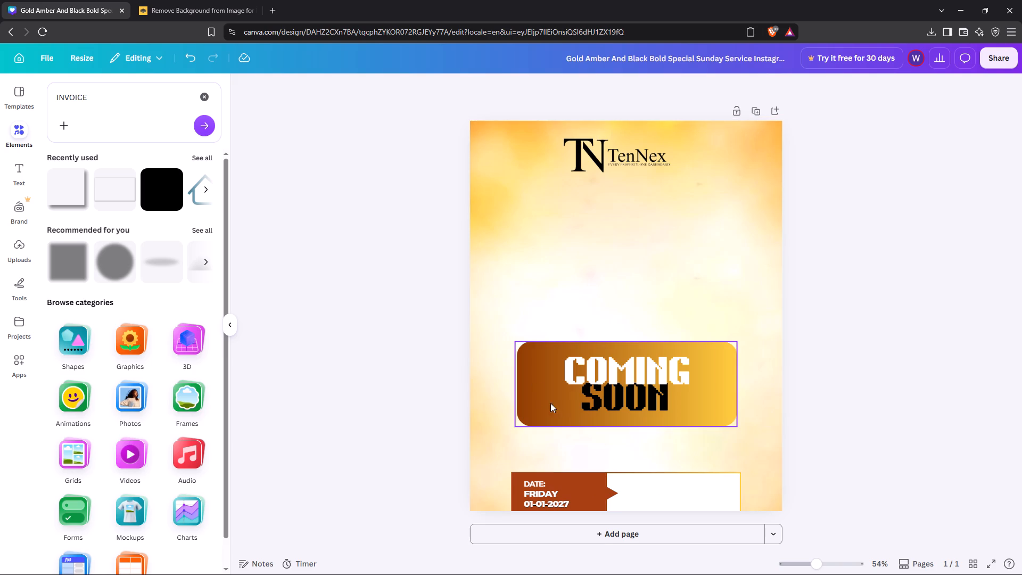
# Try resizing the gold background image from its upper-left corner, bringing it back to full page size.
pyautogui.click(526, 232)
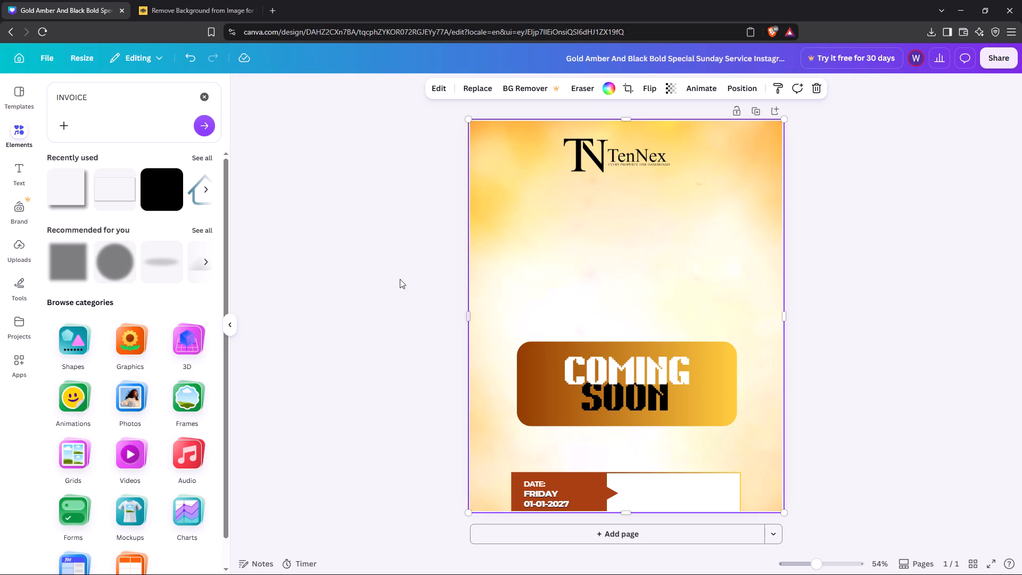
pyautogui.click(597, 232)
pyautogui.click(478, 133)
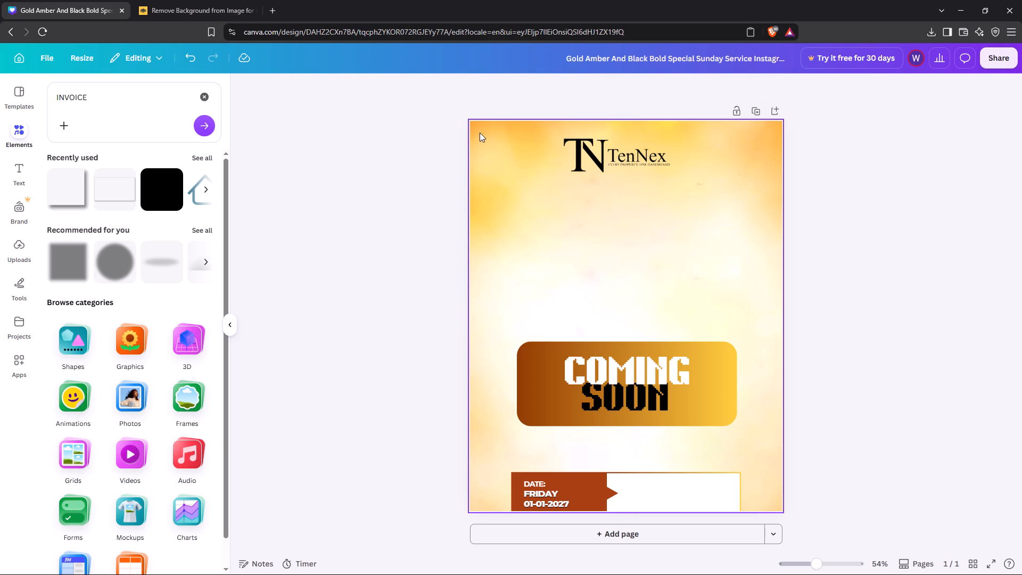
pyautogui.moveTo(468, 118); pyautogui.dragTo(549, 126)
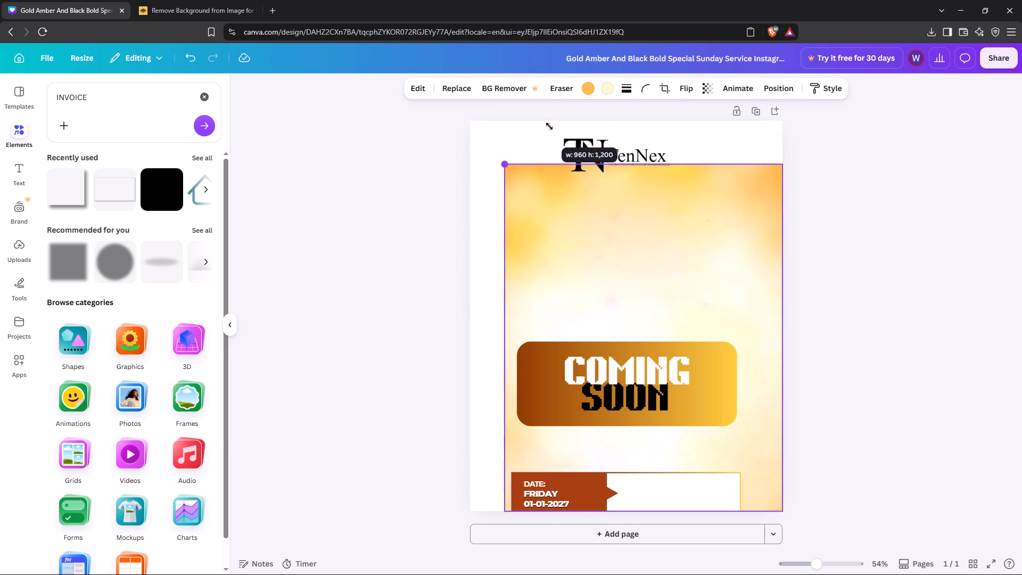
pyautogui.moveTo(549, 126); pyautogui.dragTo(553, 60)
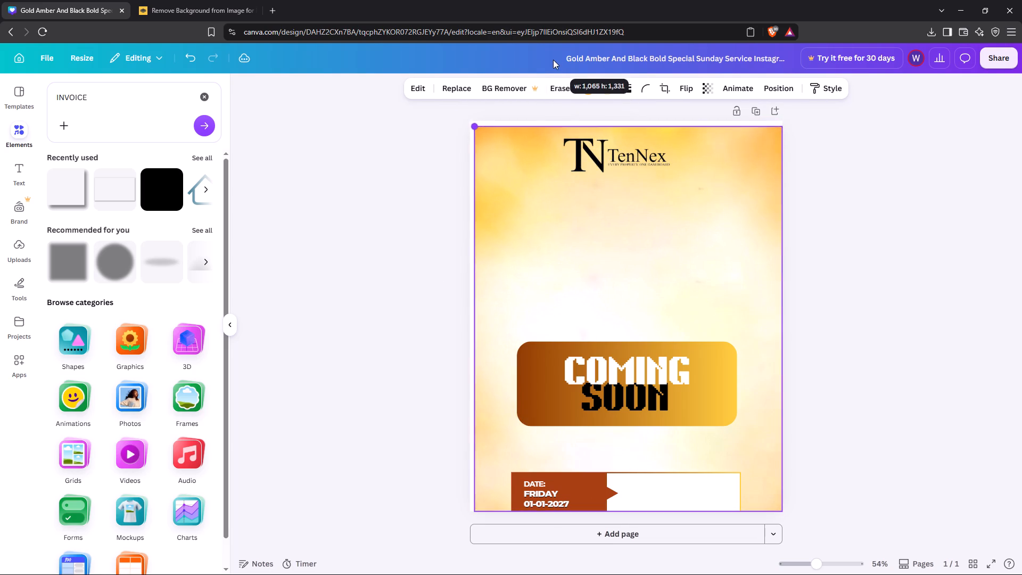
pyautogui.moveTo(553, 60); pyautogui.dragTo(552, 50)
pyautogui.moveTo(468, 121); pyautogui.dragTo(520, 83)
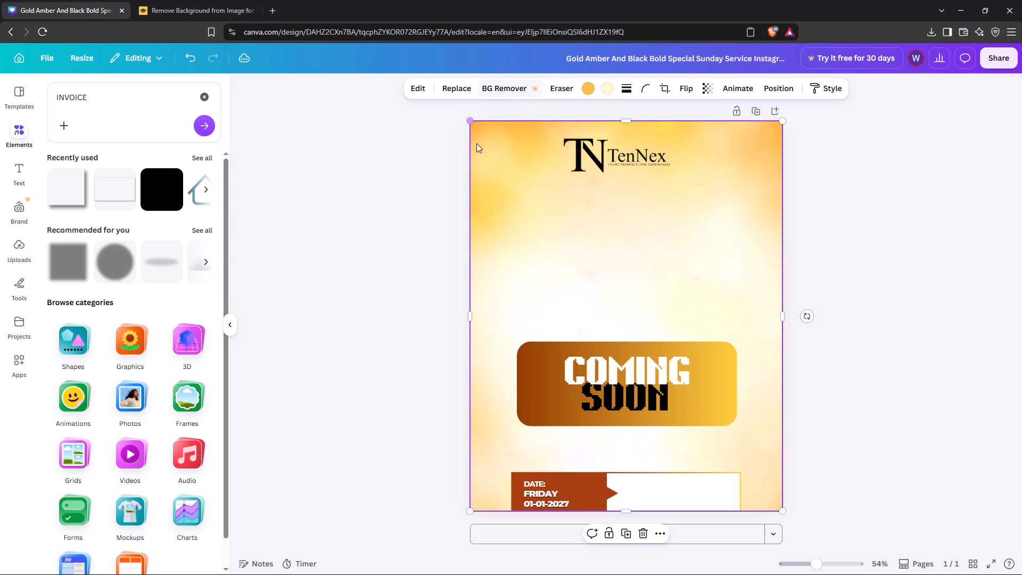
# Crop the background image from its left side until its edge reaches the left end of the TenNex logo.
pyautogui.moveTo(472, 313); pyautogui.dragTo(572, 323)
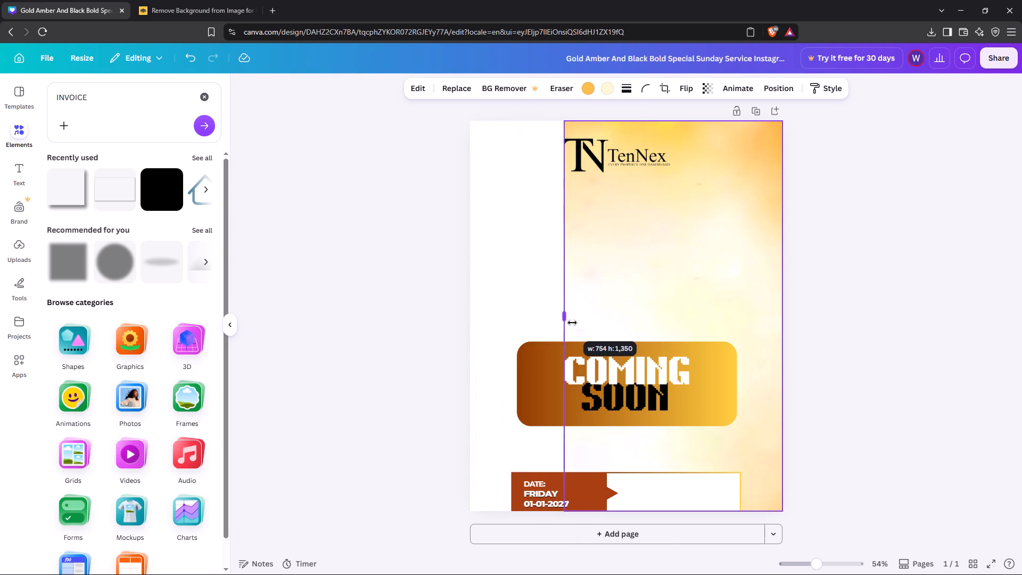
pyautogui.moveTo(572, 323); pyautogui.dragTo(611, 320)
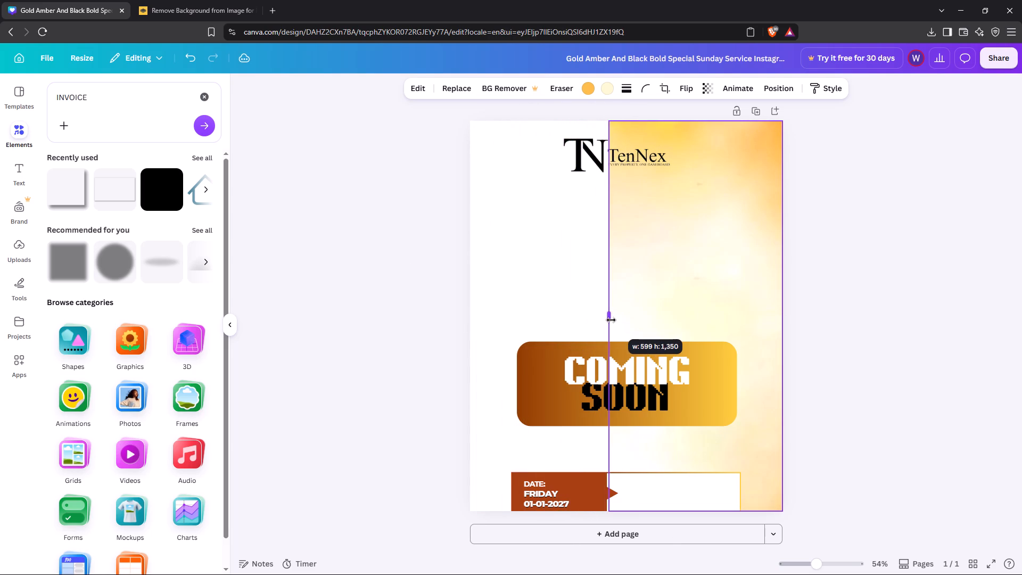
pyautogui.moveTo(611, 320); pyautogui.dragTo(621, 323)
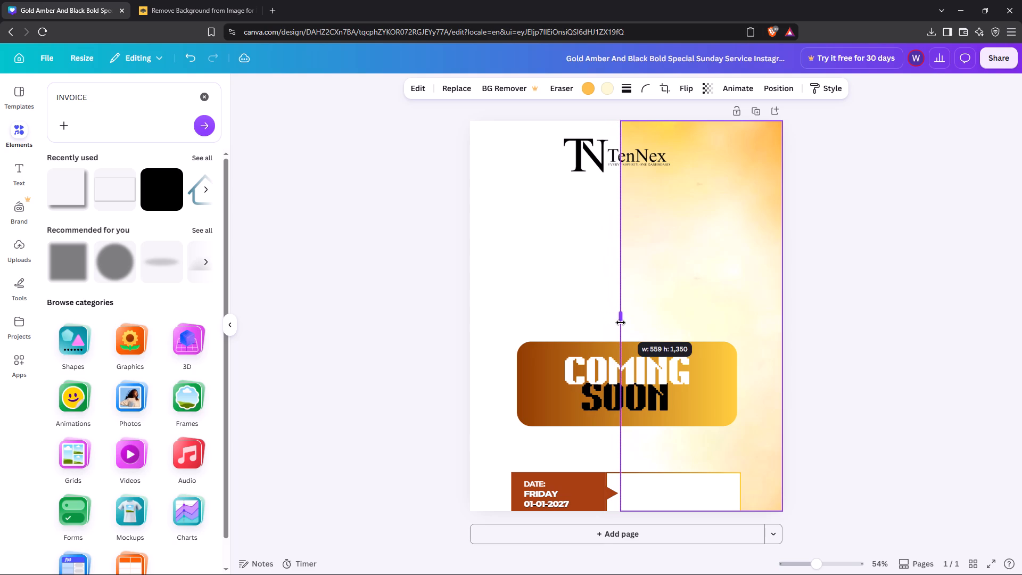
pyautogui.moveTo(621, 323); pyautogui.dragTo(601, 314)
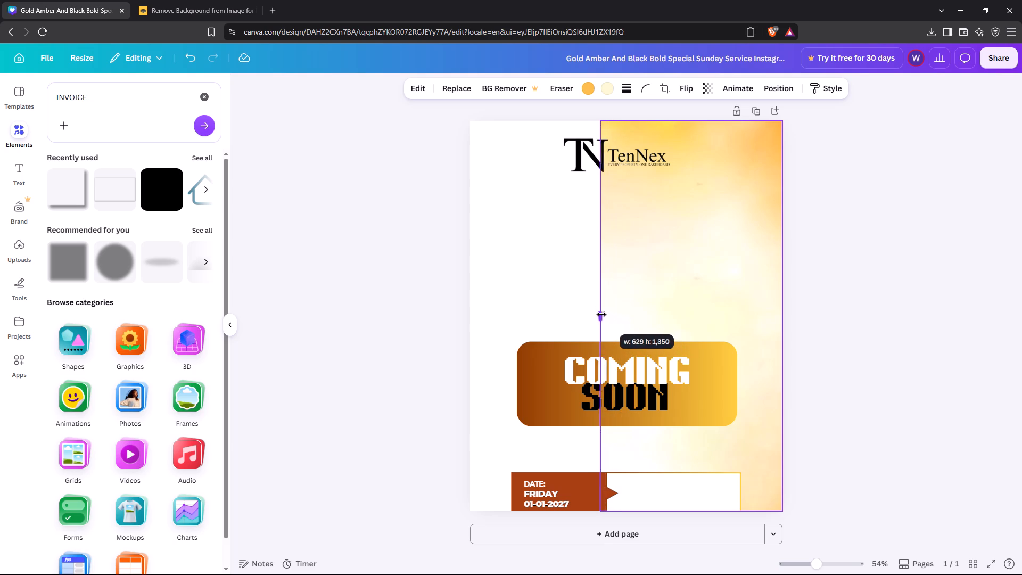
pyautogui.moveTo(601, 314); pyautogui.dragTo(568, 293)
pyautogui.click(360, 235)
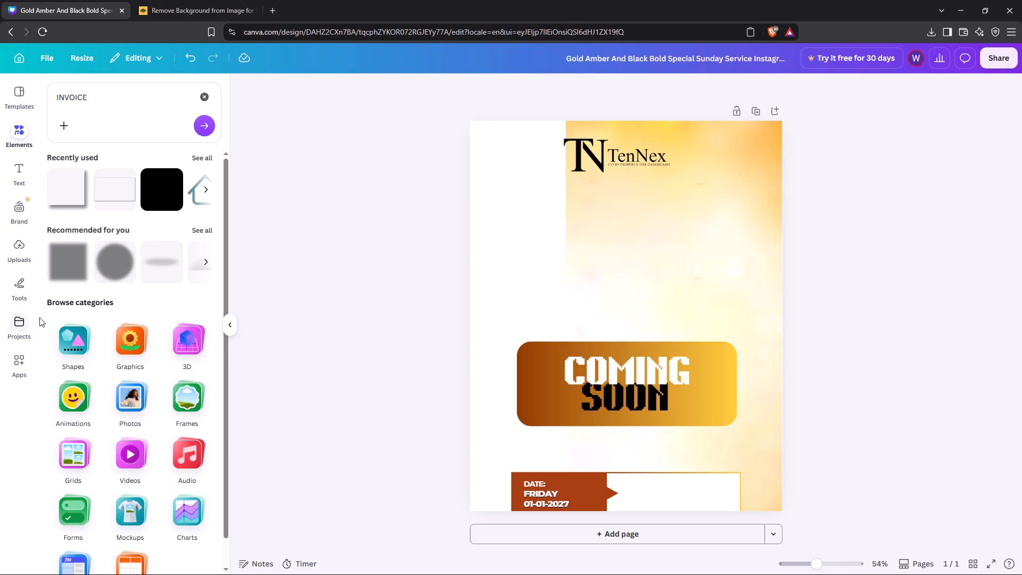
# Add the uploaded beige apartment building photo, place it over the page's upper-left corner and extend its height past the bottom edge.
pyautogui.click(14, 254)
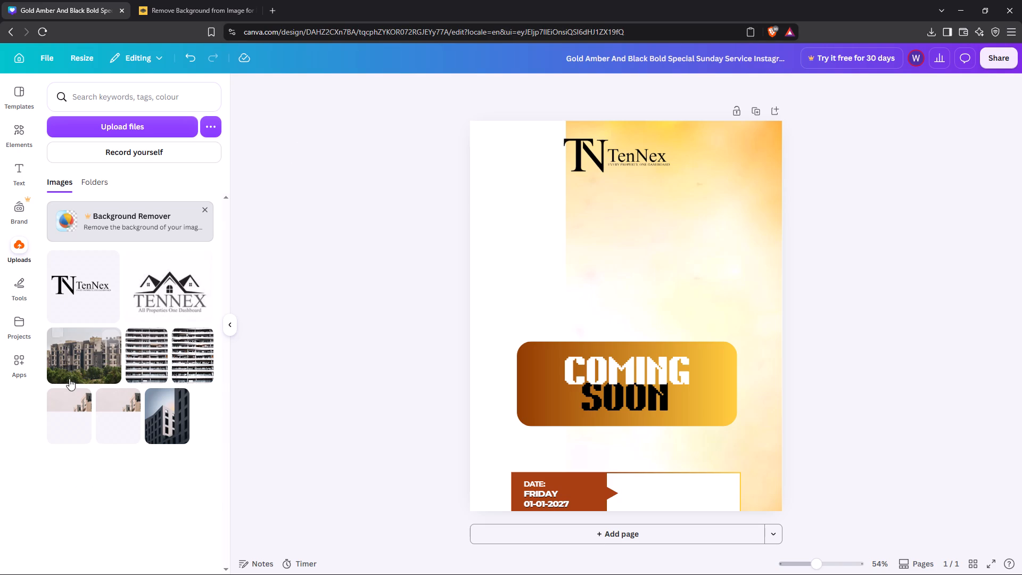
pyautogui.click(67, 363)
pyautogui.moveTo(620, 290); pyautogui.dragTo(541, 241)
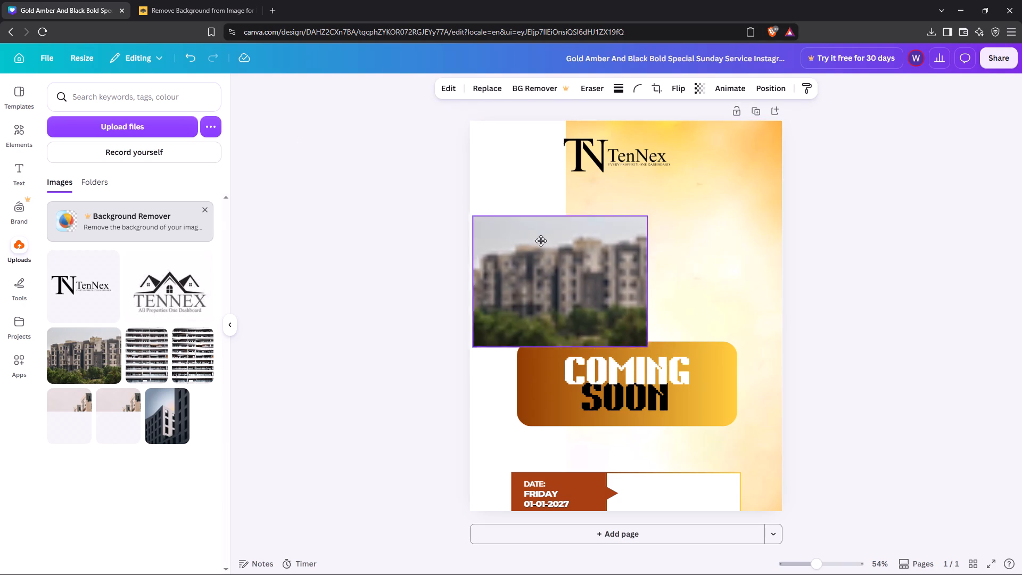
pyautogui.moveTo(541, 241); pyautogui.dragTo(513, 143)
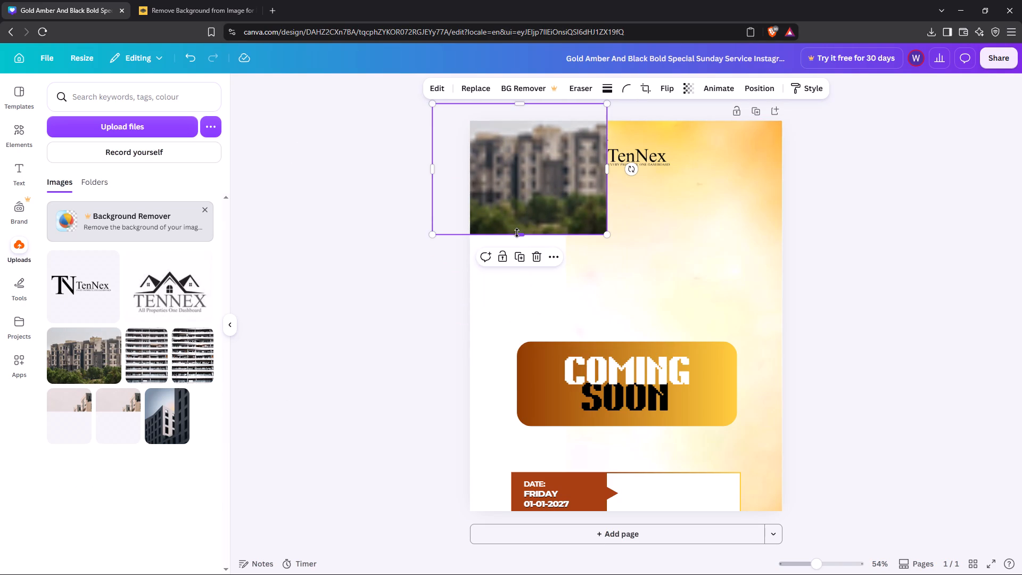
pyautogui.moveTo(517, 233); pyautogui.dragTo(497, 524)
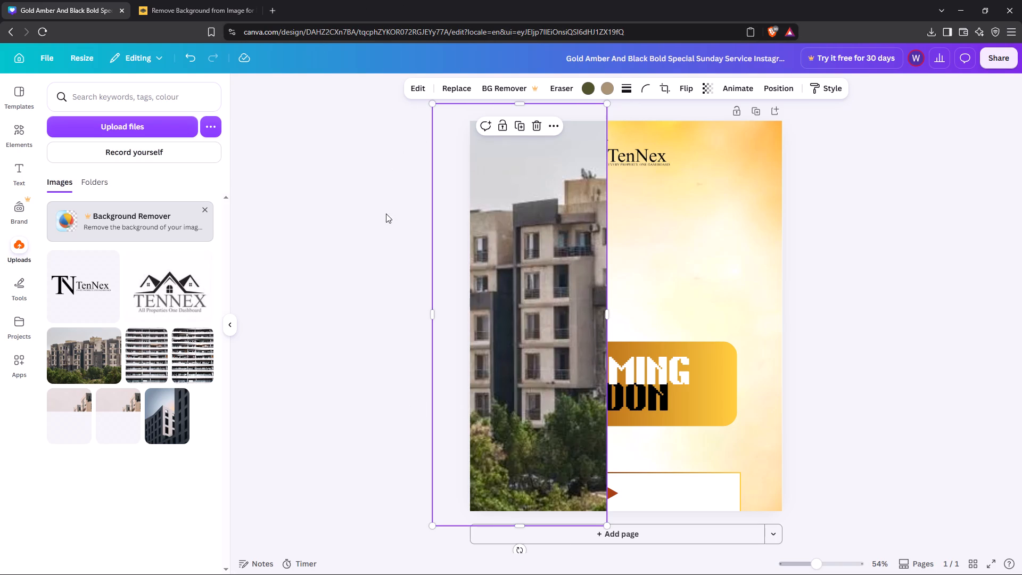
pyautogui.click(302, 257)
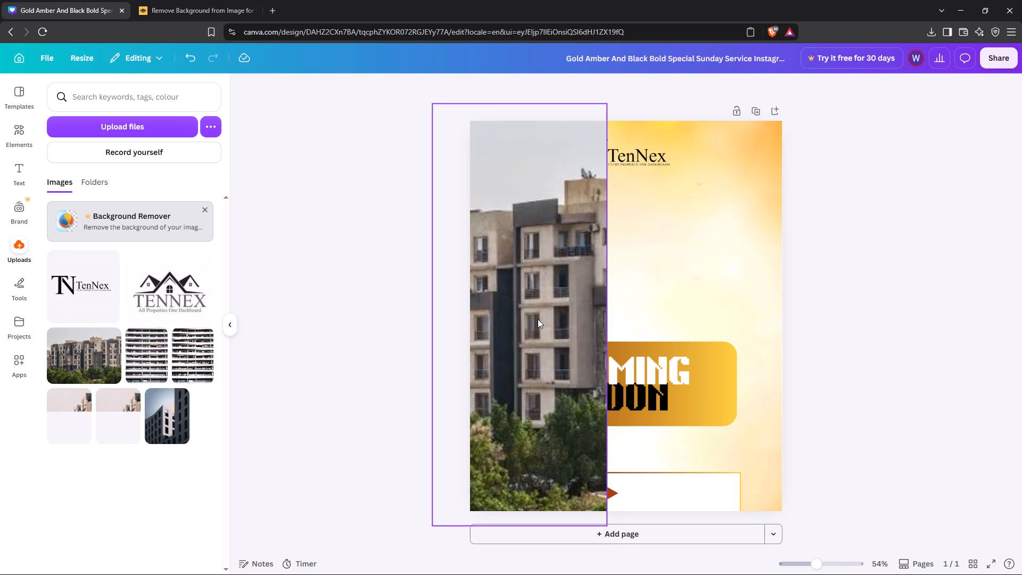
# Shift the building photo and shorten it from its bottom edge so it ends above the date banner.
pyautogui.moveTo(538, 319); pyautogui.dragTo(561, 174)
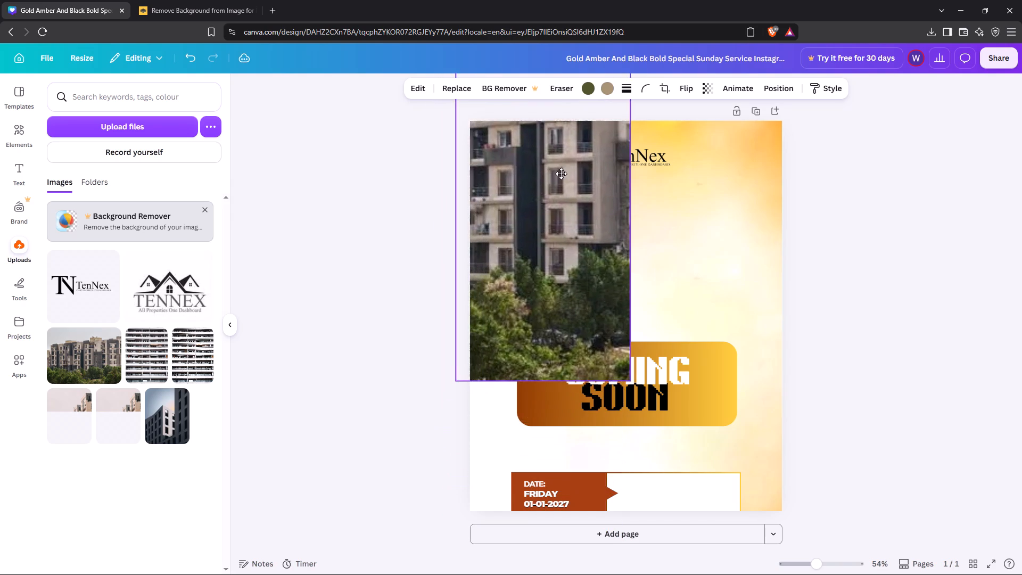
pyautogui.moveTo(561, 174); pyautogui.dragTo(551, 311)
pyautogui.moveTo(551, 313); pyautogui.dragTo(557, 342)
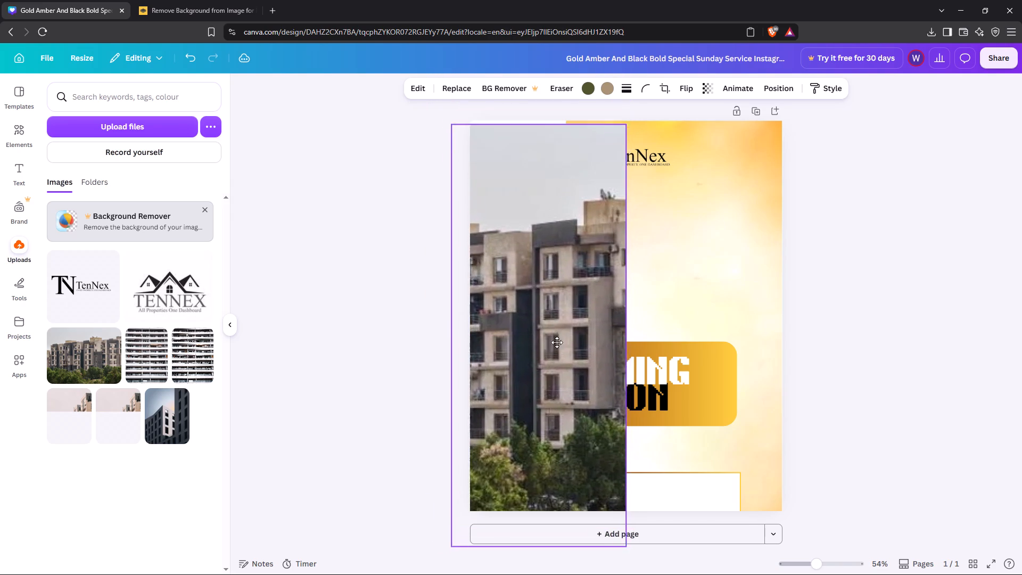
pyautogui.moveTo(557, 342); pyautogui.dragTo(562, 304)
pyautogui.moveTo(541, 509); pyautogui.dragTo(543, 467)
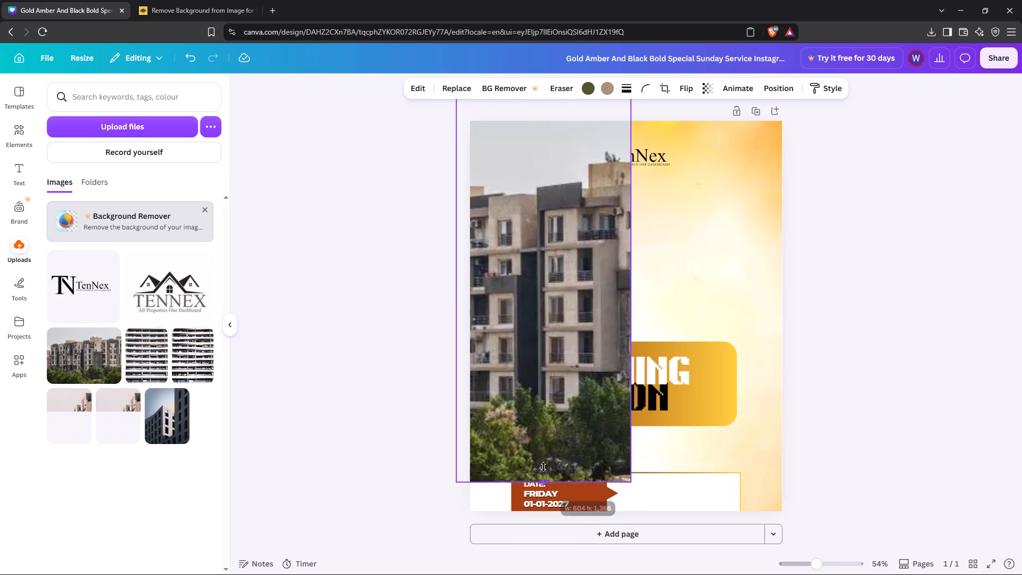
pyautogui.moveTo(543, 467); pyautogui.dragTo(534, 453)
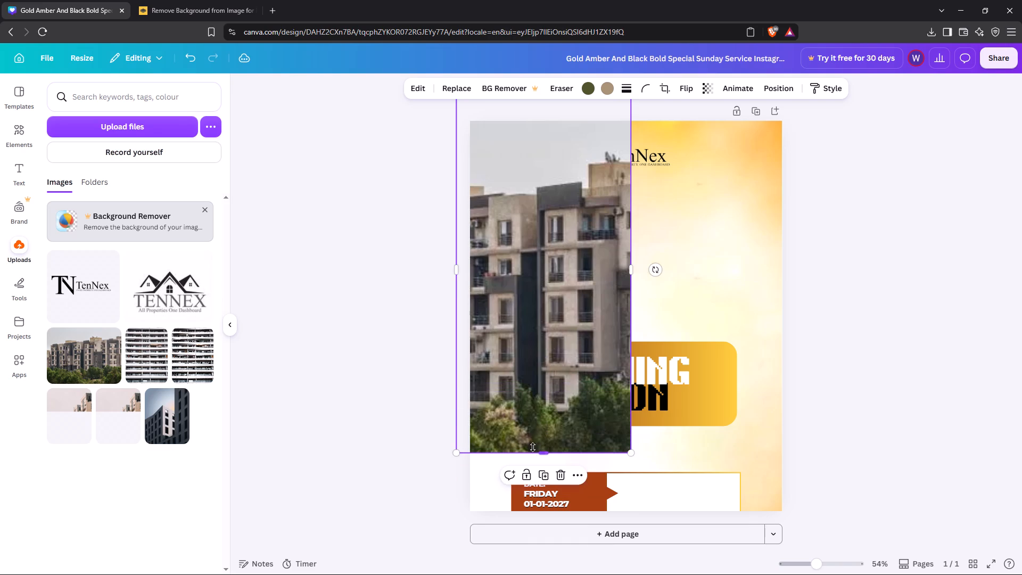
# Move the building photo up and left until its right edge meets the start of the TenNex logo's lettering.
pyautogui.moveTo(527, 432); pyautogui.dragTo(573, 529)
pyautogui.moveTo(571, 456); pyautogui.dragTo(544, 352)
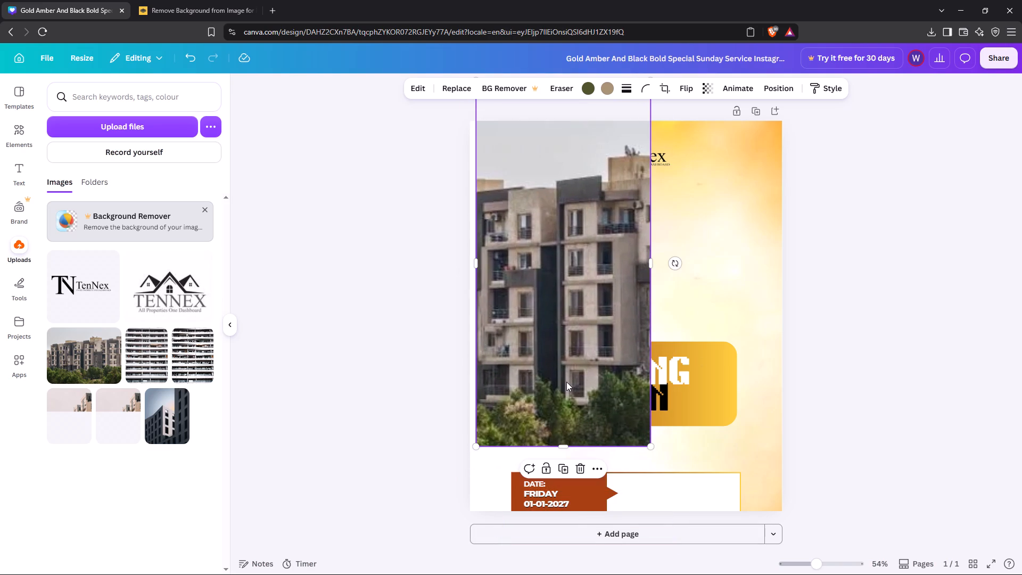
pyautogui.moveTo(534, 276); pyautogui.dragTo(504, 225)
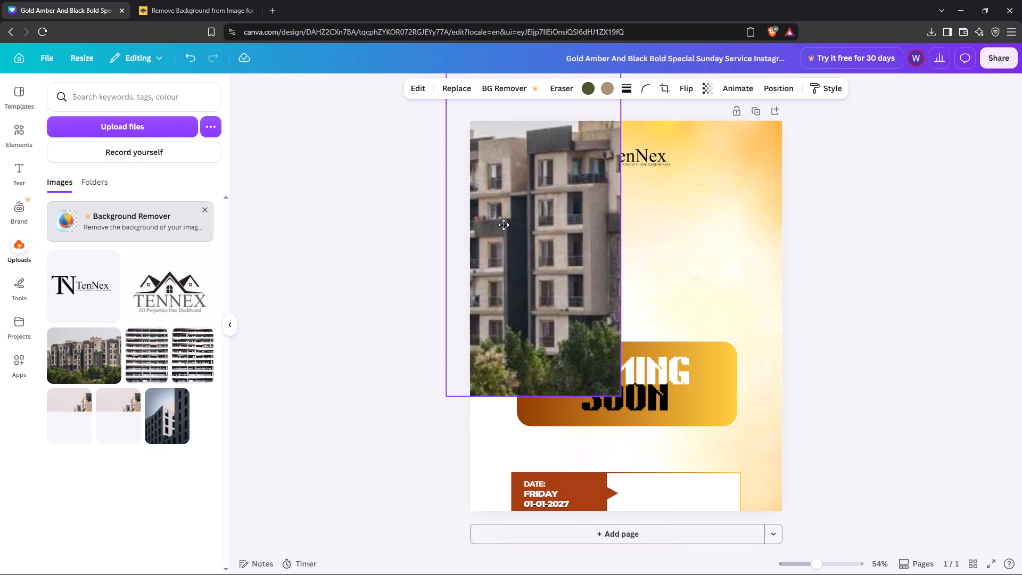
pyautogui.moveTo(504, 225); pyautogui.dragTo(490, 209)
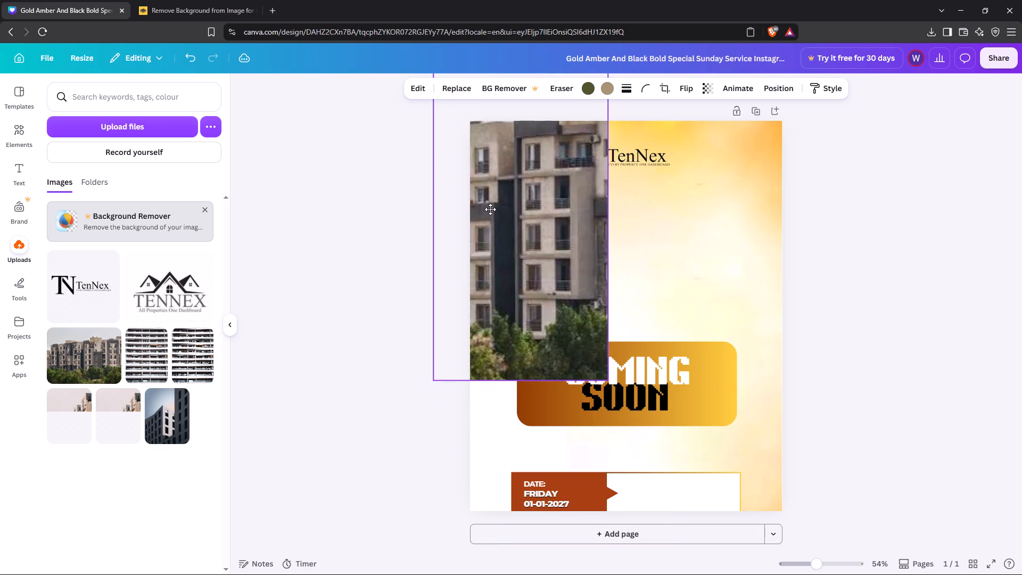
pyautogui.moveTo(490, 209); pyautogui.dragTo(489, 211)
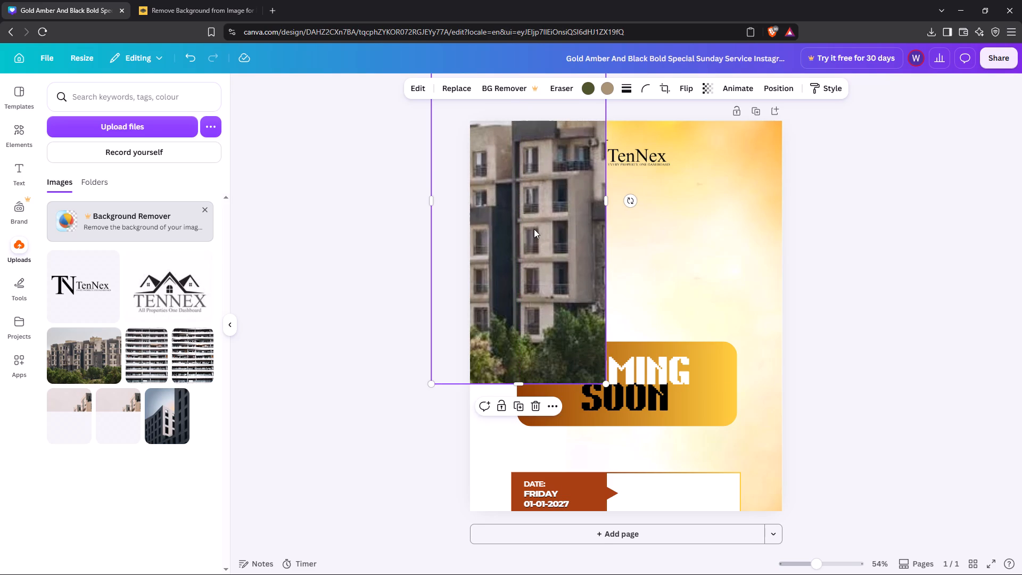
# Send the building photo backward behind the gold background, the logo and the COMING SOON panel.
pyautogui.click(549, 406)
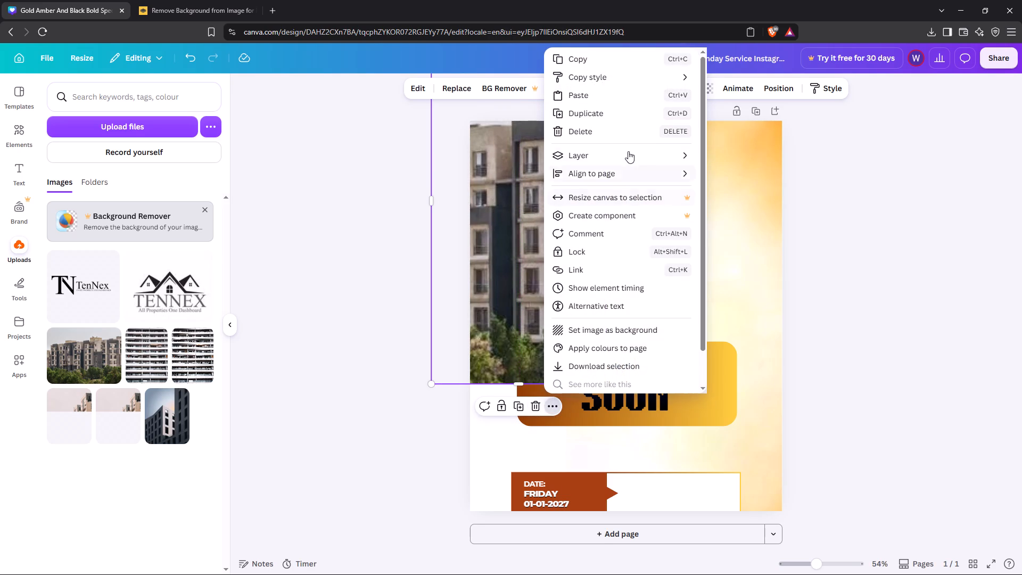
pyautogui.click(736, 196)
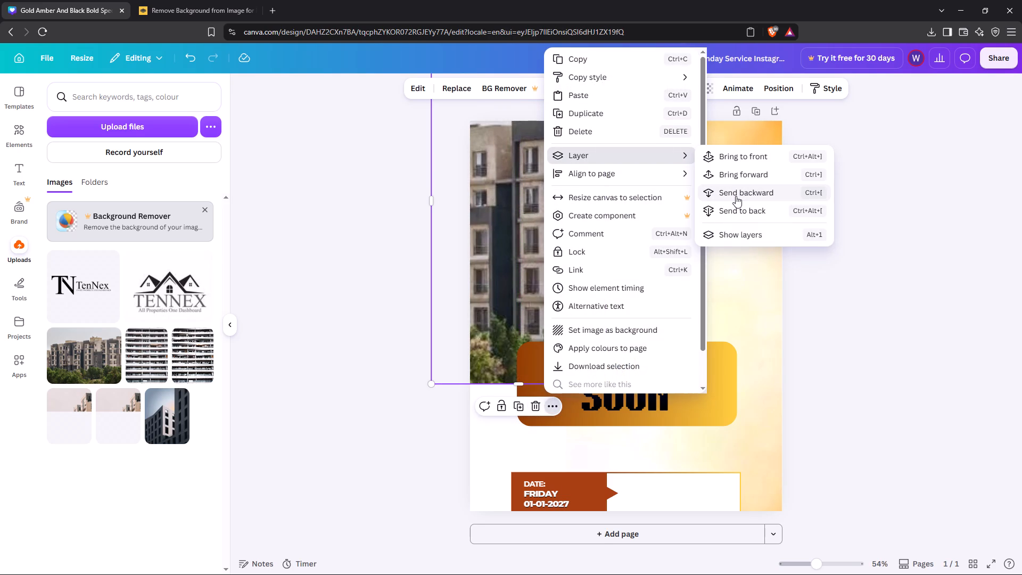
pyautogui.click(729, 196)
pyautogui.click(729, 196)
pyautogui.click(944, 154)
# Narrow the gold background image from its left side to about 610 wide, aligning its edge with the building photo's right edge.
pyautogui.click(611, 211)
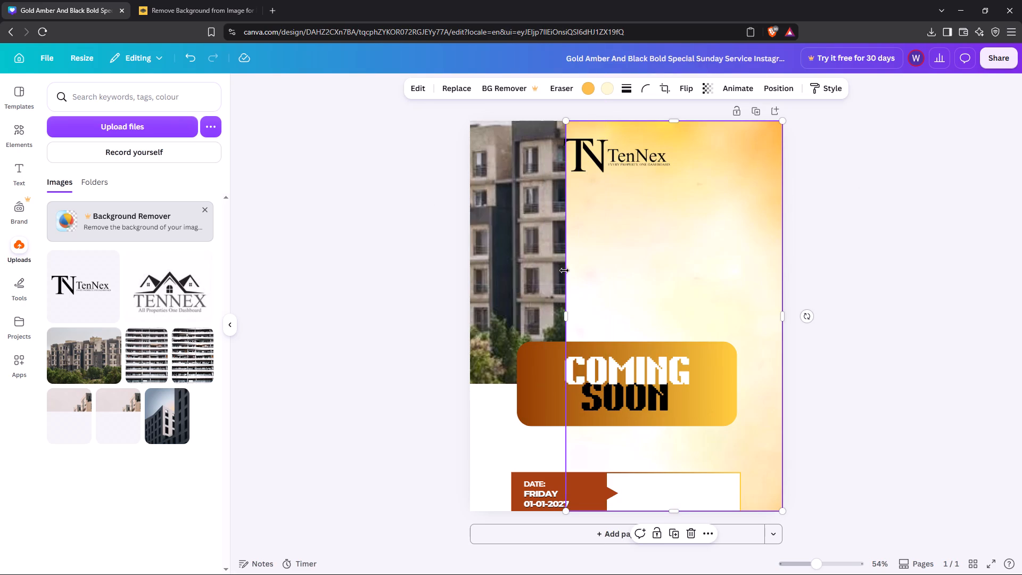
pyautogui.moveTo(565, 298); pyautogui.dragTo(543, 269)
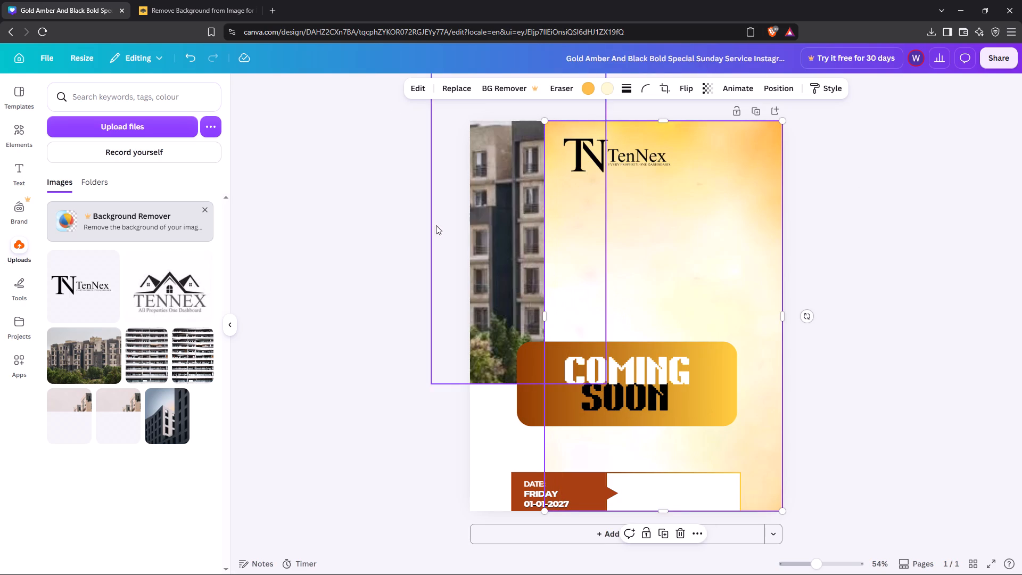
pyautogui.click(375, 371)
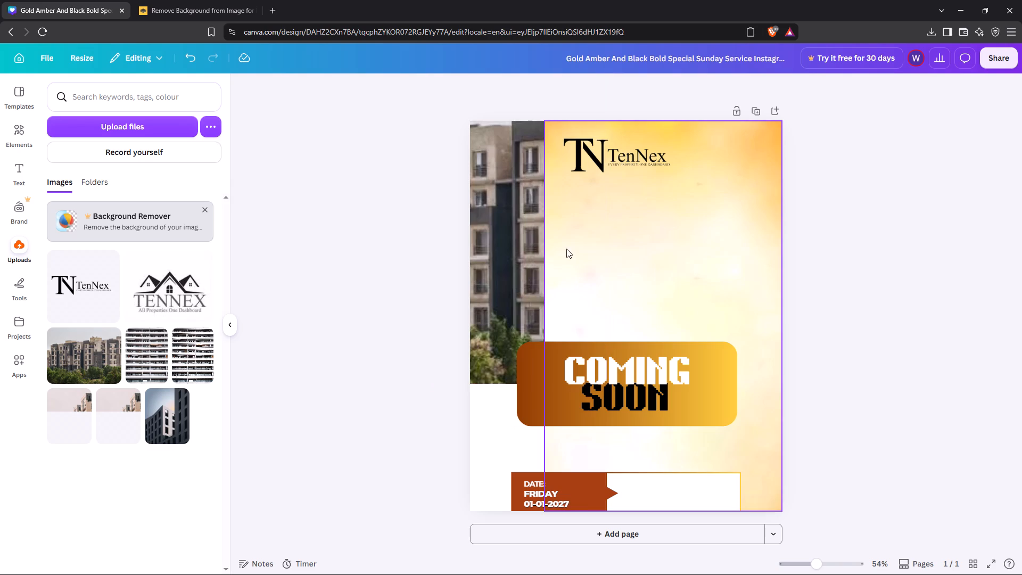
pyautogui.click(545, 276)
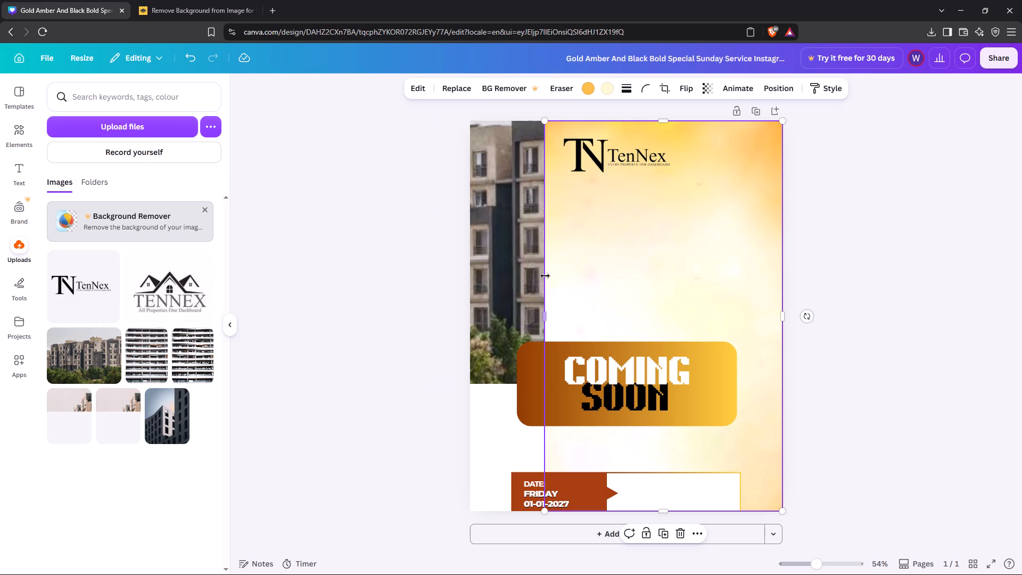
pyautogui.moveTo(545, 276); pyautogui.dragTo(573, 301)
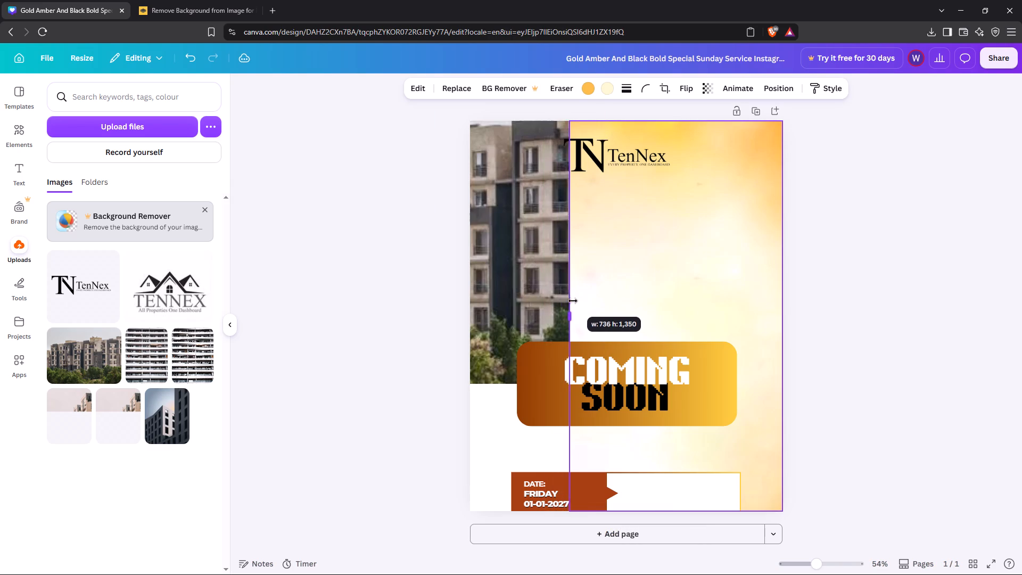
pyautogui.moveTo(573, 301); pyautogui.dragTo(608, 311)
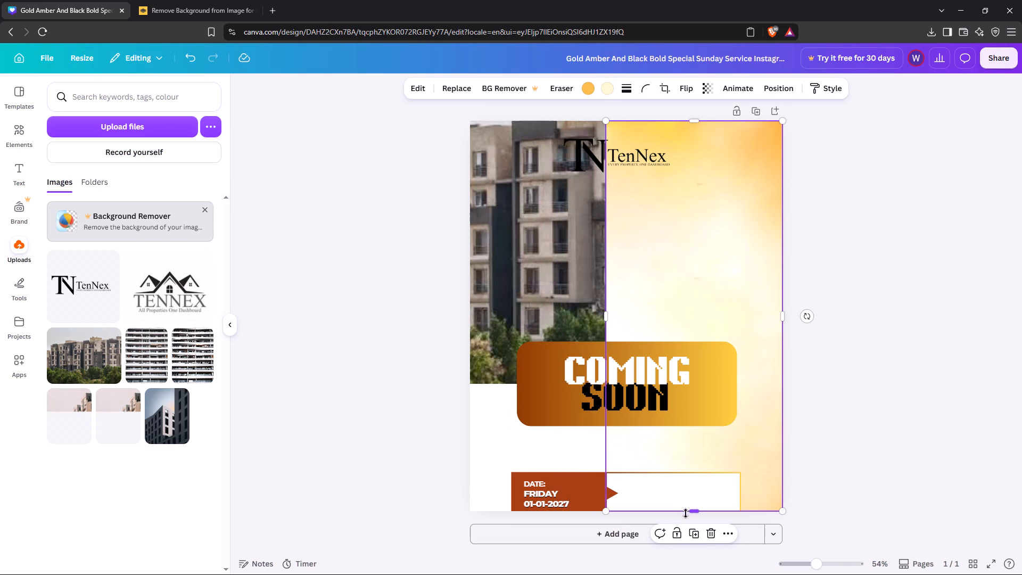
# Shorten the gold background image from the bottom until it ends at the top edge of the date banner.
pyautogui.moveTo(688, 510); pyautogui.dragTo(700, 418)
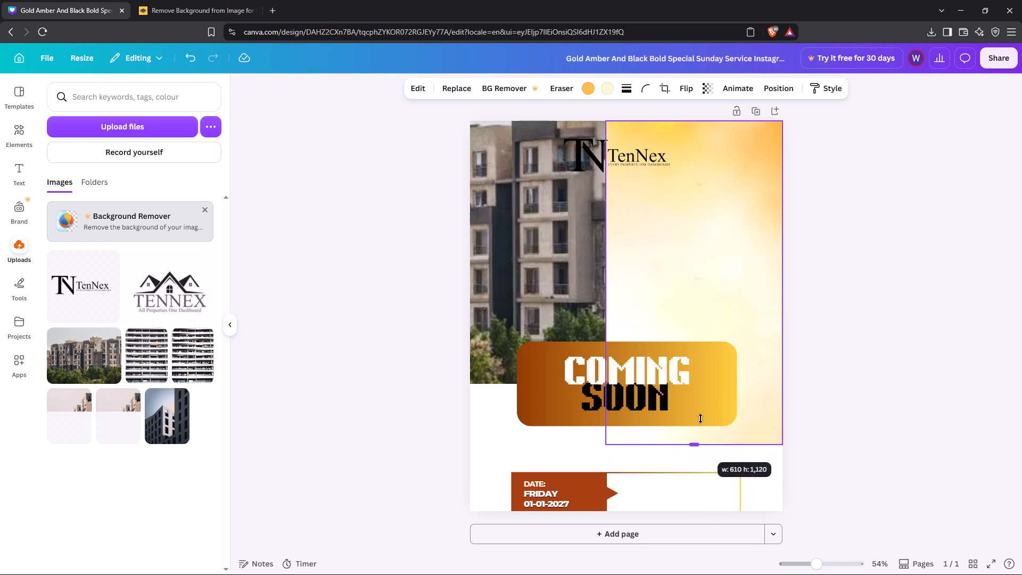
pyautogui.moveTo(700, 418); pyautogui.dragTo(687, 423)
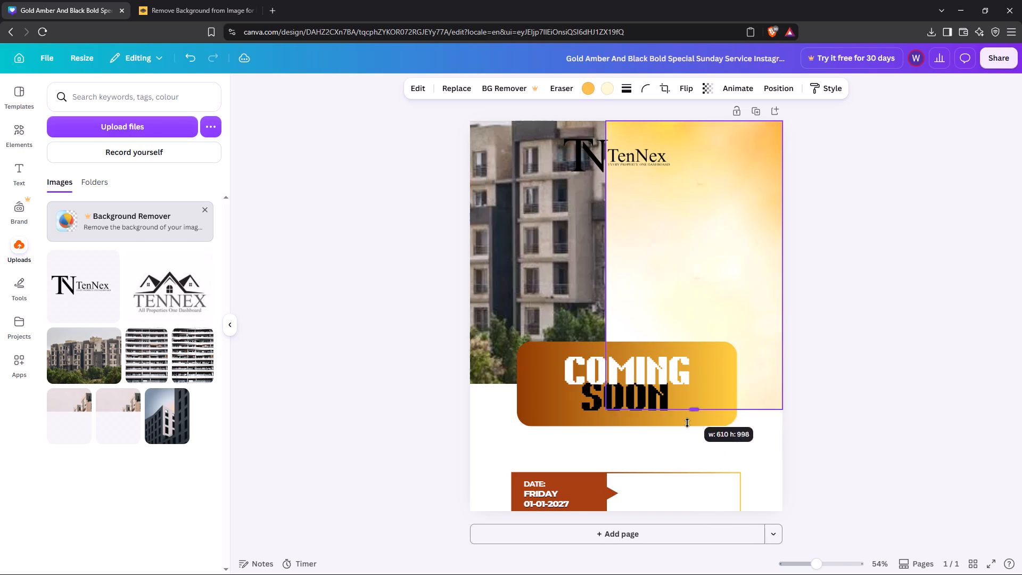
pyautogui.moveTo(687, 423); pyautogui.dragTo(700, 472)
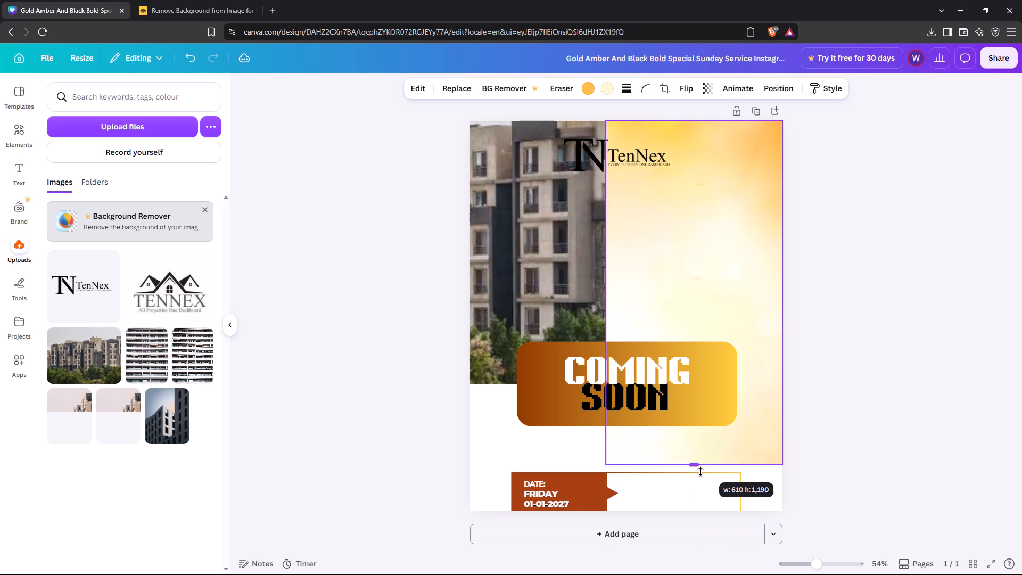
pyautogui.moveTo(700, 472); pyautogui.dragTo(700, 472)
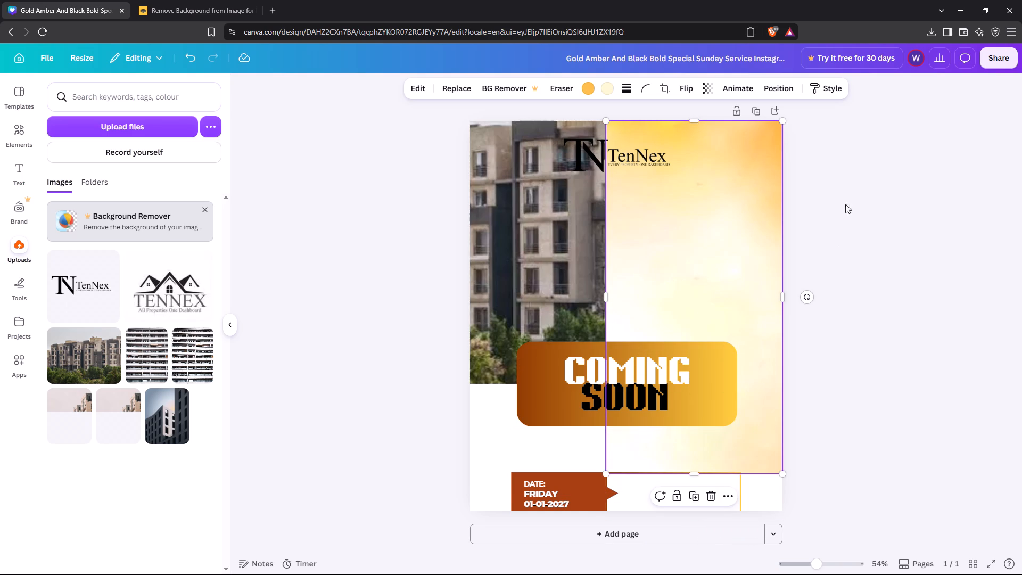
# Lower the building photo slightly behind the COMING SOON panel, keeping its right edge against the gold background.
pyautogui.click(504, 286)
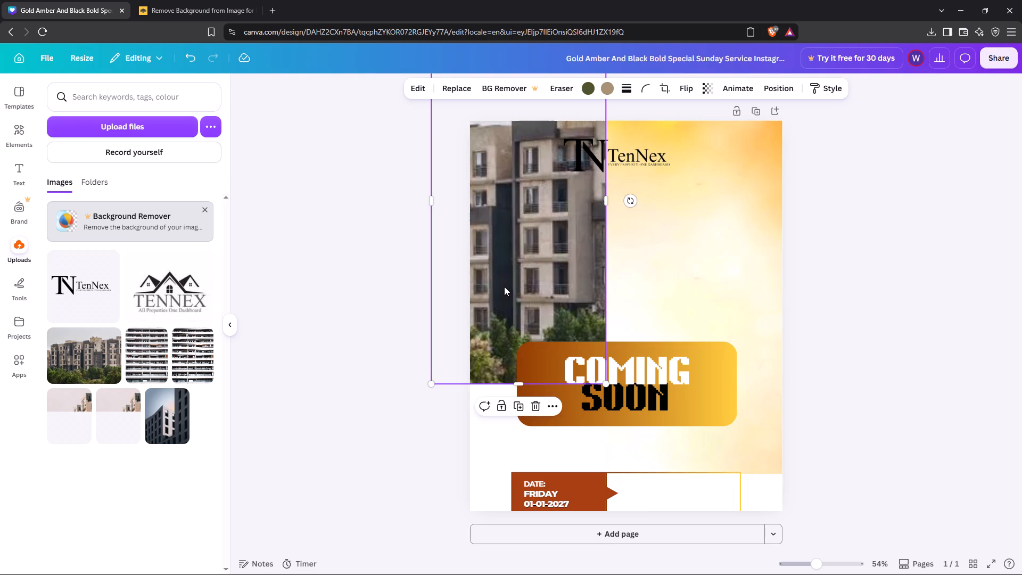
pyautogui.moveTo(514, 267); pyautogui.dragTo(508, 292)
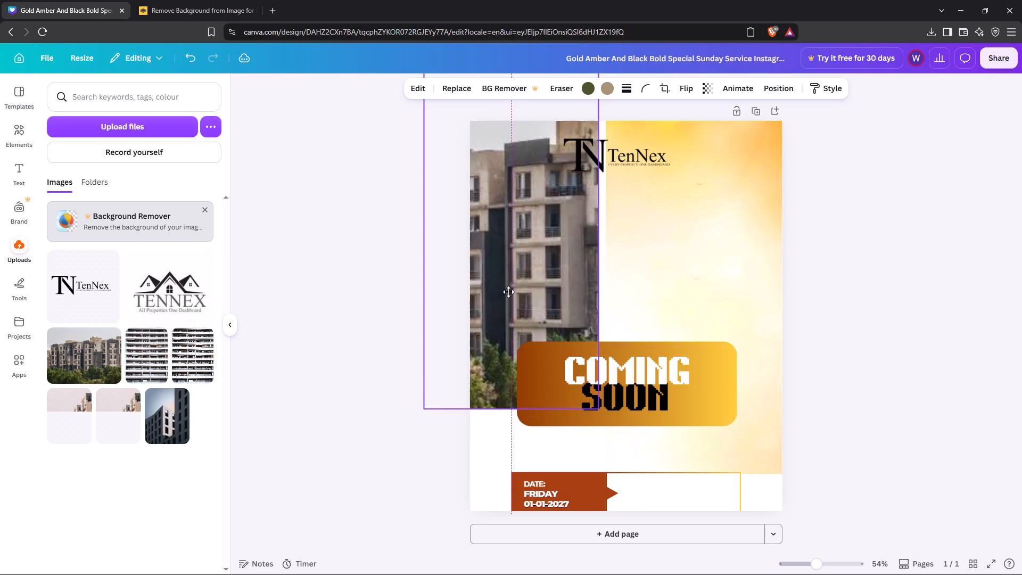
pyautogui.moveTo(508, 292); pyautogui.dragTo(513, 292)
# Switch to the remove.bg page, move the browser window aside and close the Downloads folder window.
pyautogui.click(121, 0)
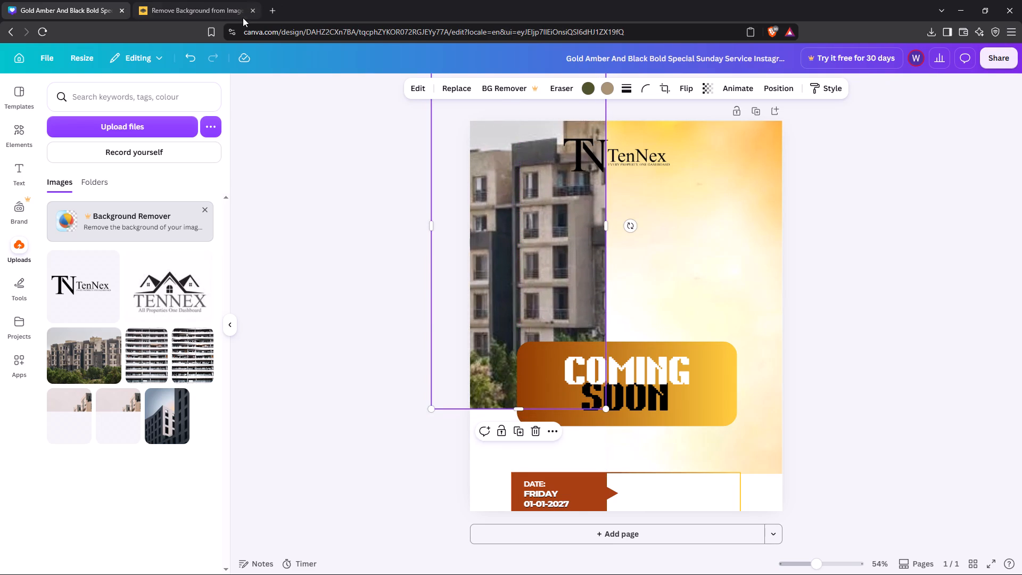
pyautogui.click(224, 10)
pyautogui.moveTo(460, 15); pyautogui.dragTo(436, 37)
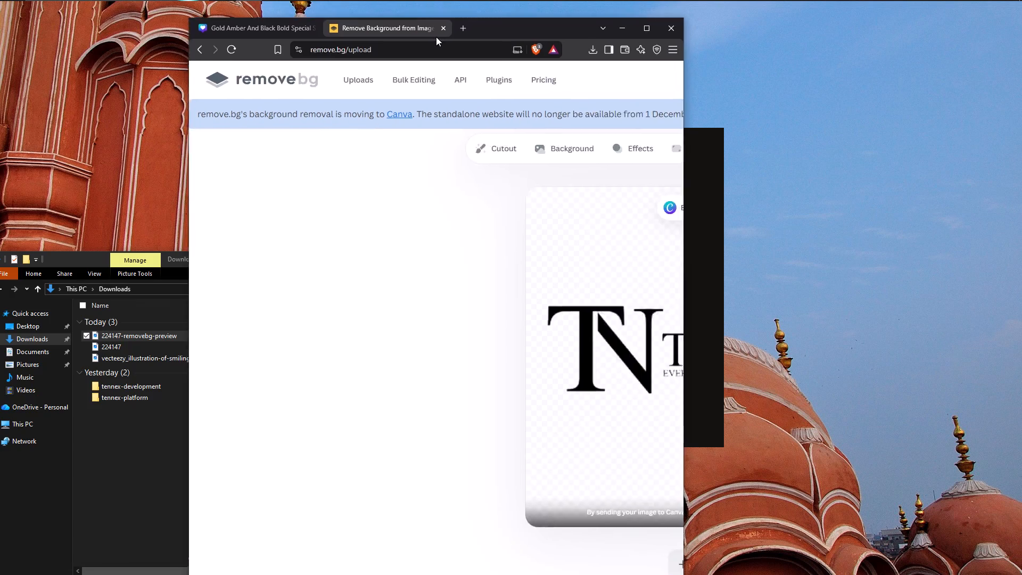
pyautogui.moveTo(436, 37); pyautogui.dragTo(428, 77)
pyautogui.click(98, 469)
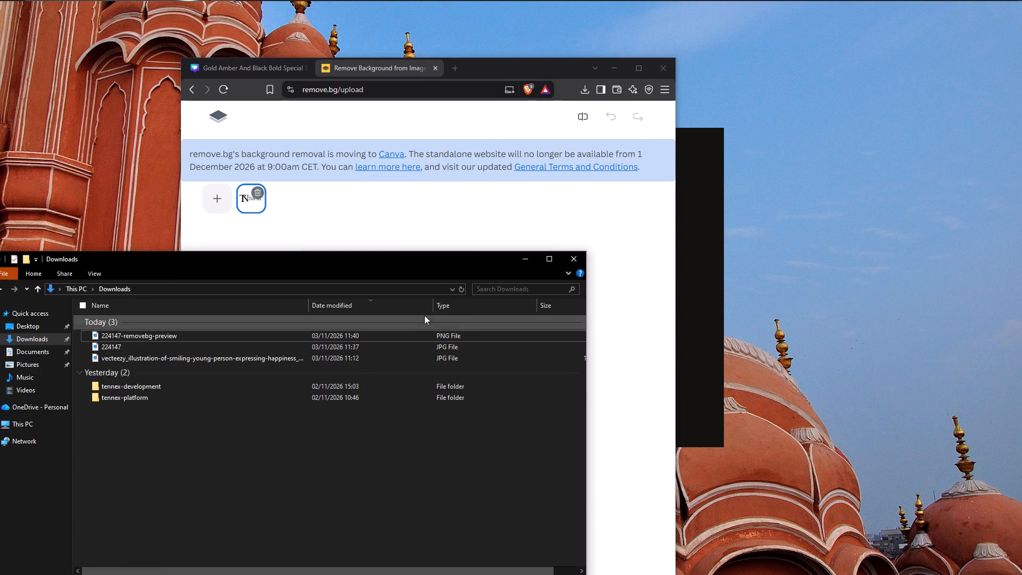
pyautogui.click(574, 260)
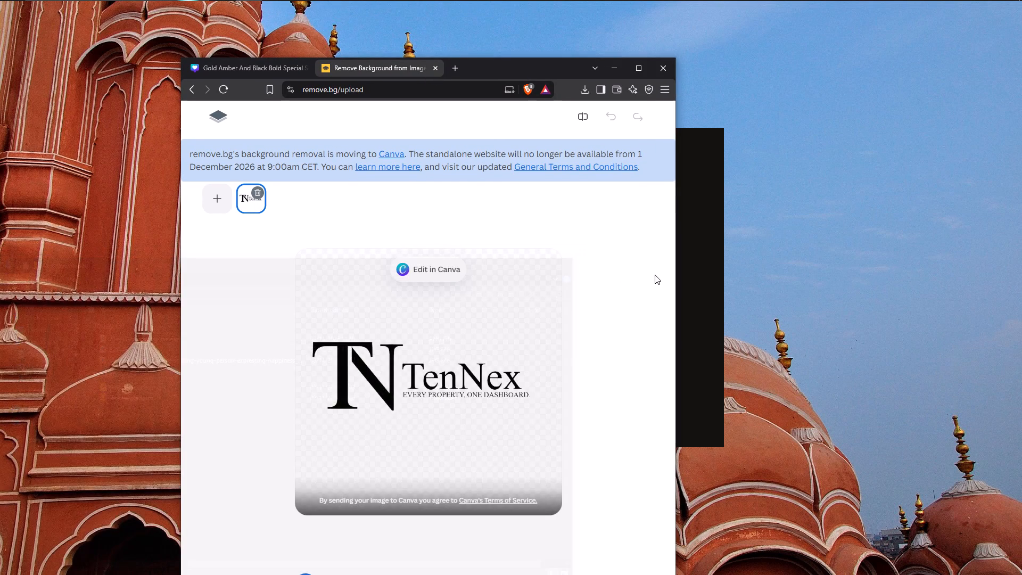
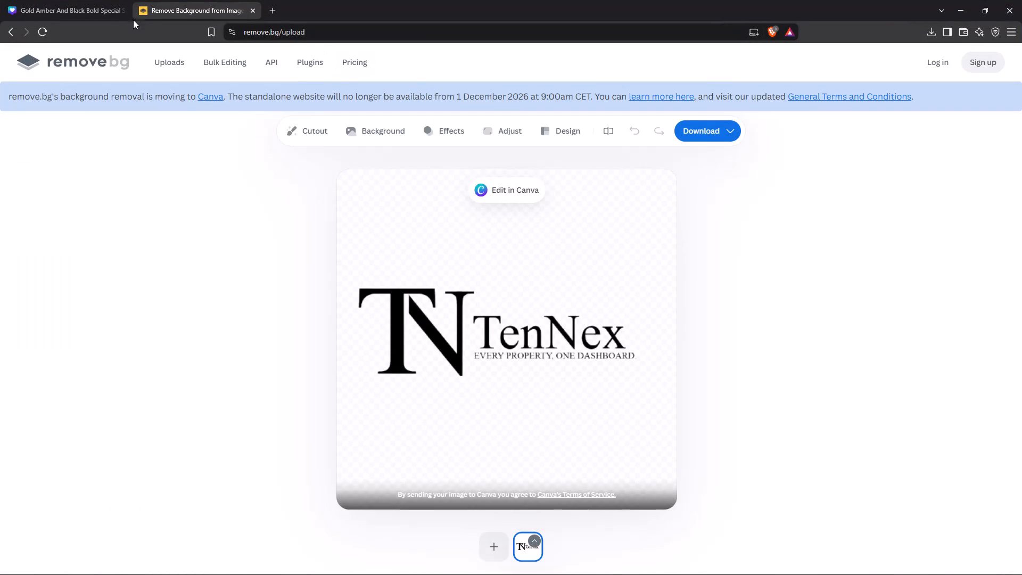
# Return to the Canva design and enlarge the building photo slightly.
pyautogui.click(97, 14)
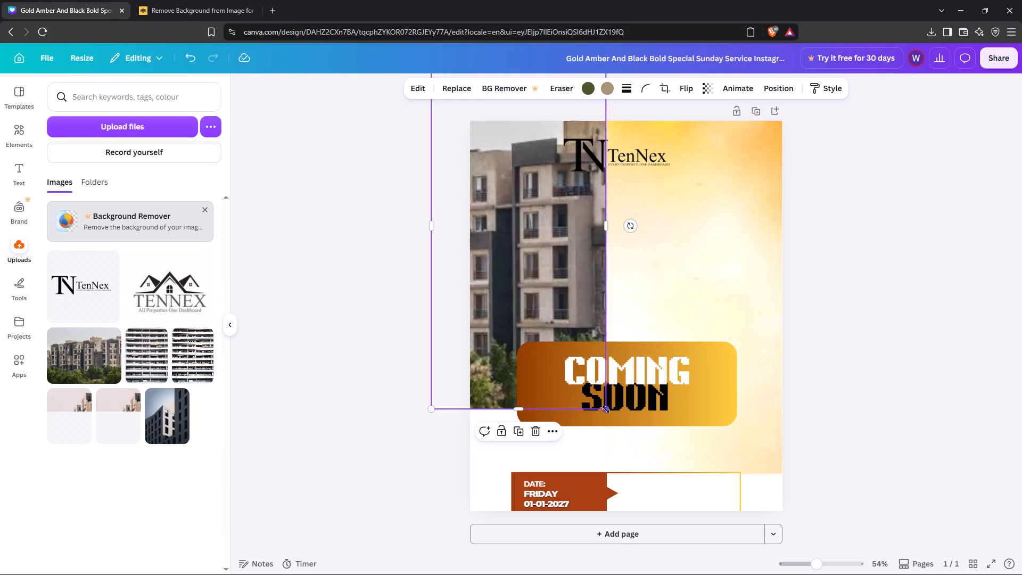
pyautogui.moveTo(606, 409); pyautogui.dragTo(608, 416)
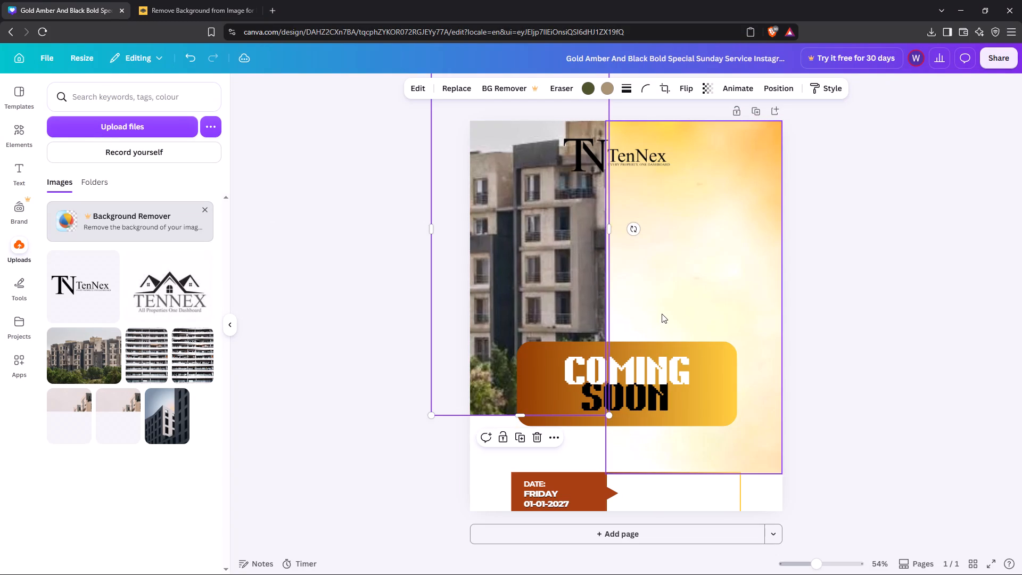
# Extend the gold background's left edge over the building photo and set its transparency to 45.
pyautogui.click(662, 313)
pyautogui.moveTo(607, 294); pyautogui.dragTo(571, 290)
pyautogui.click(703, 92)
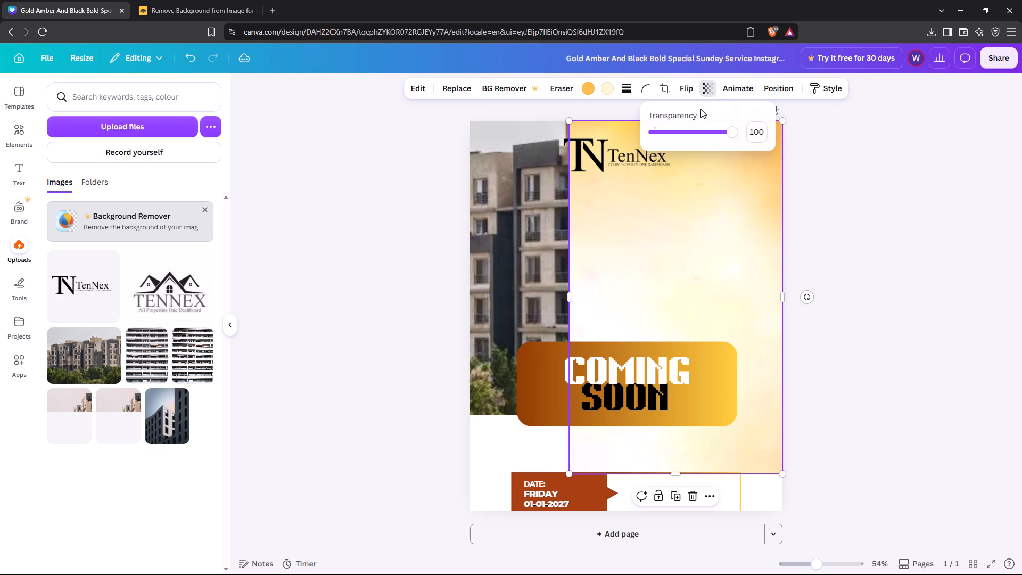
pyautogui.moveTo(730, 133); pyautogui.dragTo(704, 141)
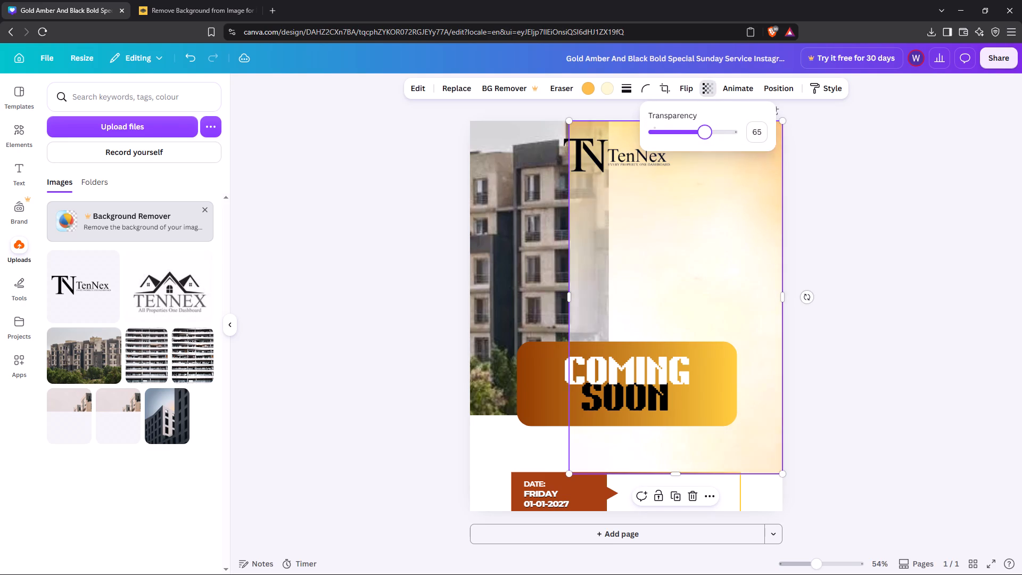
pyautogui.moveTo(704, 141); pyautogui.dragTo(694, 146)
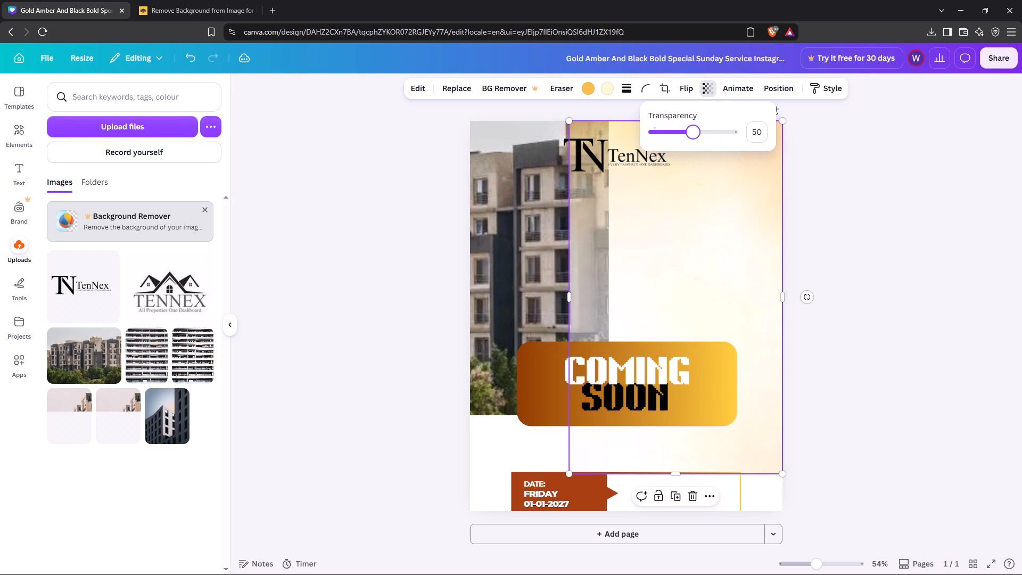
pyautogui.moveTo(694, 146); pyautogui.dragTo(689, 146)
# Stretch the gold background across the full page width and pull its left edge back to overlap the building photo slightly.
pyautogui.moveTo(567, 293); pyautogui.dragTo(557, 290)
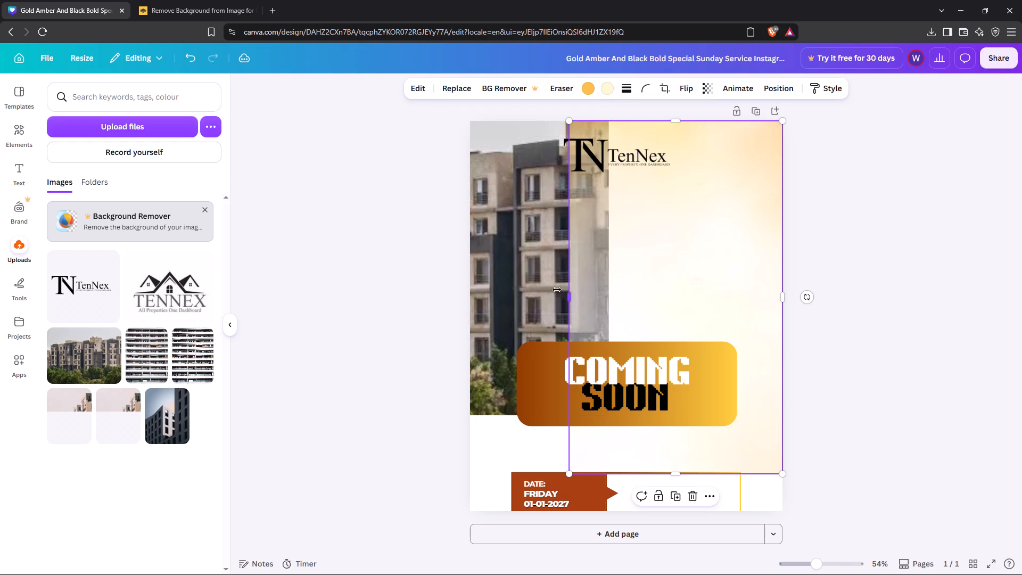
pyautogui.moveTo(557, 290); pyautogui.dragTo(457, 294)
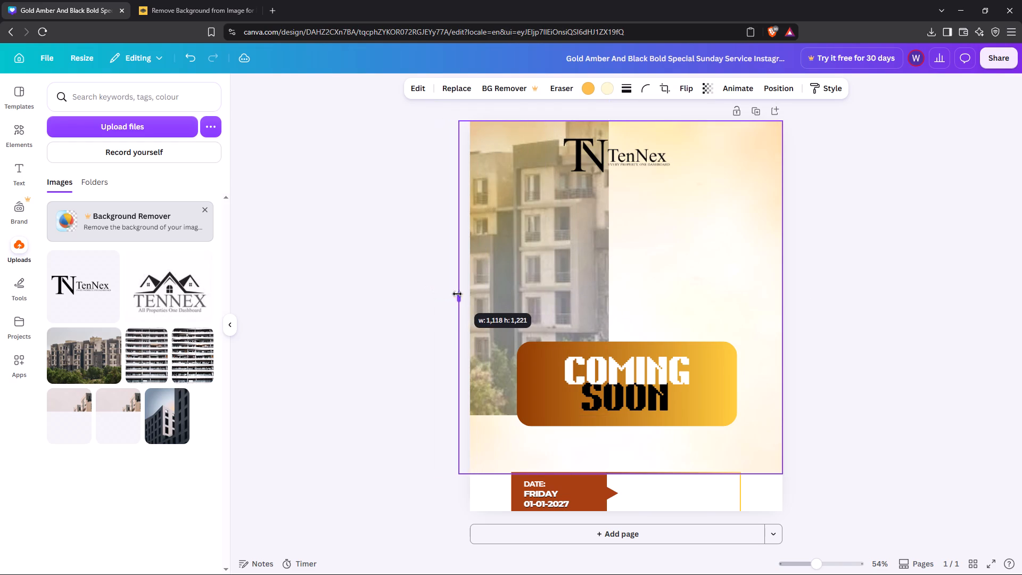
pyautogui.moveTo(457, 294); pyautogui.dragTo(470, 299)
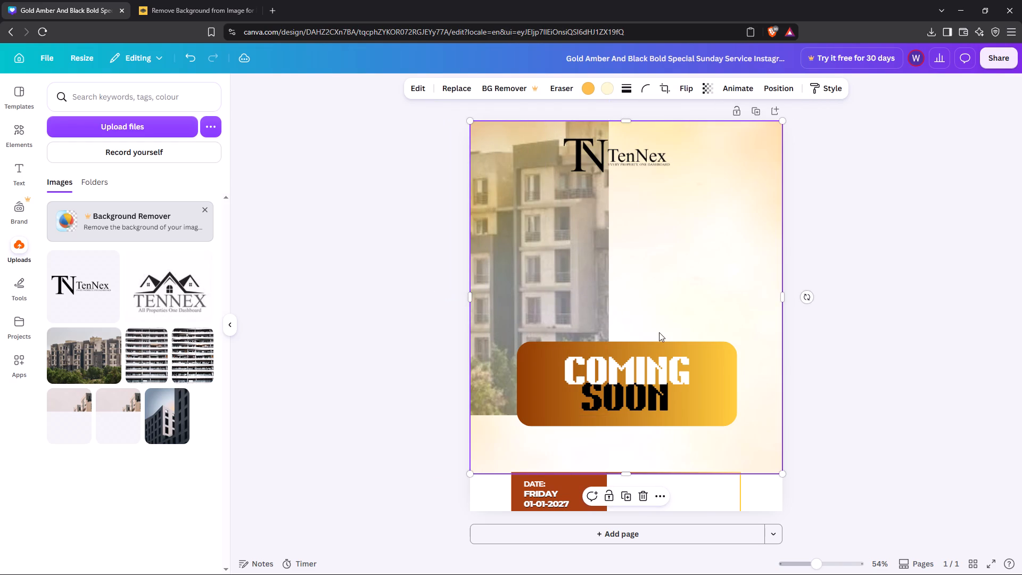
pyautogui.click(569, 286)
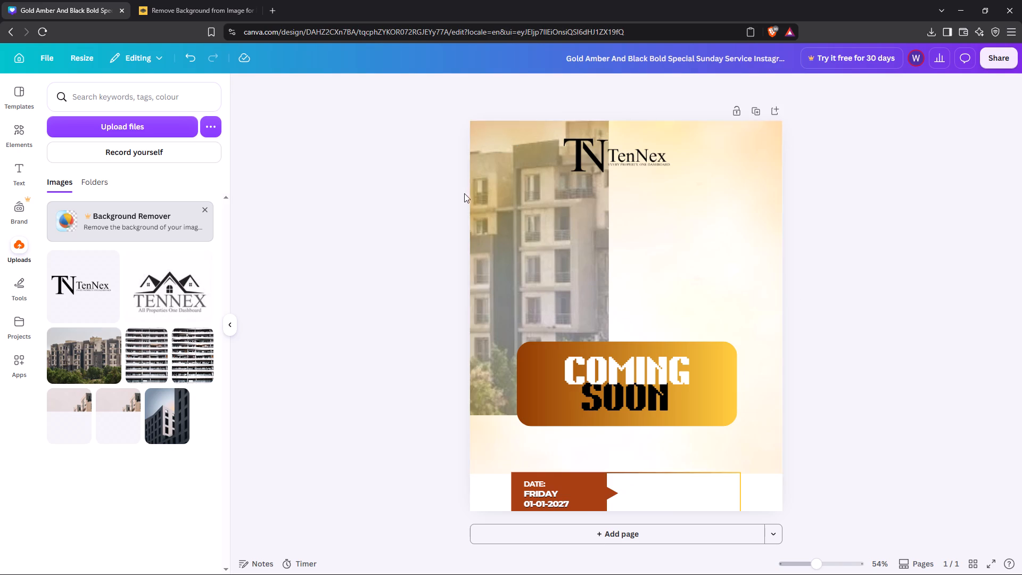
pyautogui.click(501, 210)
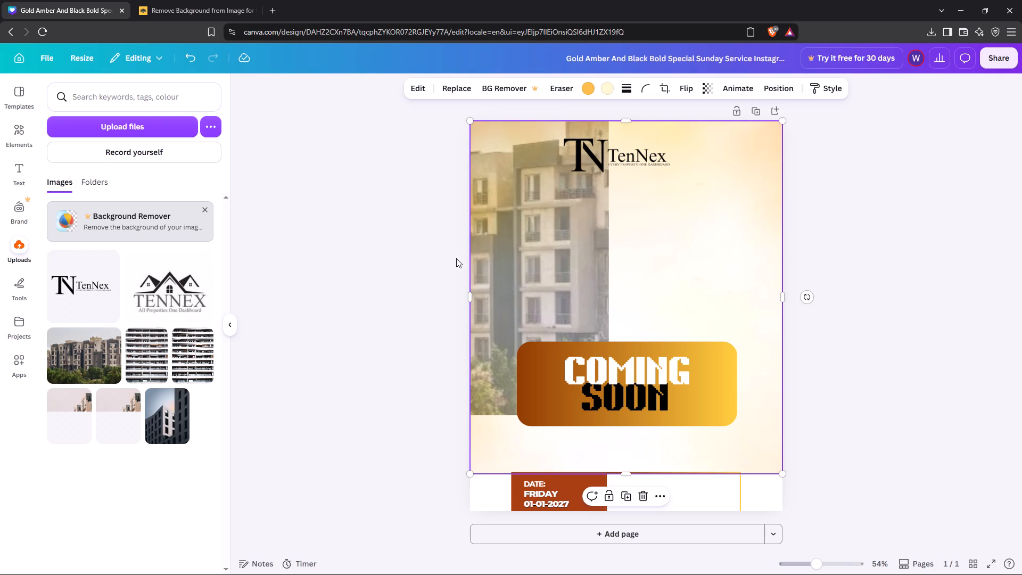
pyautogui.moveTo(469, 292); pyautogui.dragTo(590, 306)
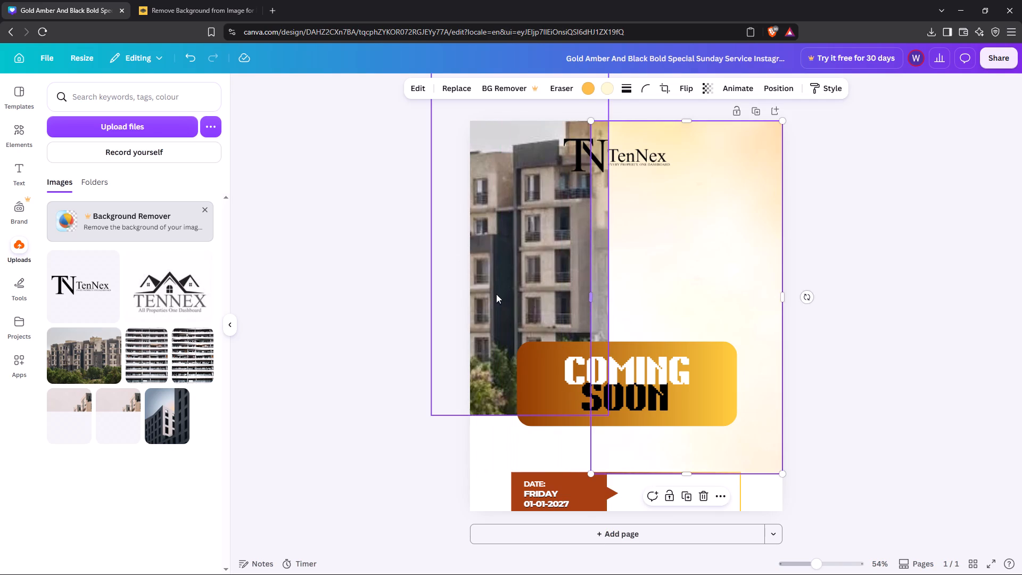
# Move the building photo to the page's top-left corner and enlarge it to cover the full page, about 1,080 by 1,348.
pyautogui.click(505, 276)
pyautogui.moveTo(504, 266); pyautogui.dragTo(543, 338)
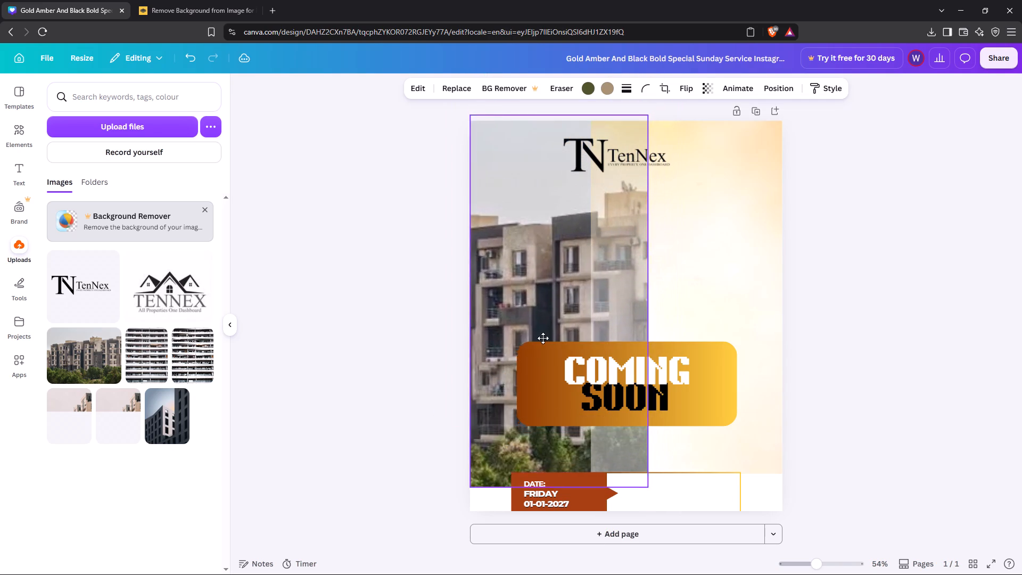
pyautogui.moveTo(543, 338); pyautogui.dragTo(541, 344)
pyautogui.moveTo(649, 495); pyautogui.dragTo(670, 506)
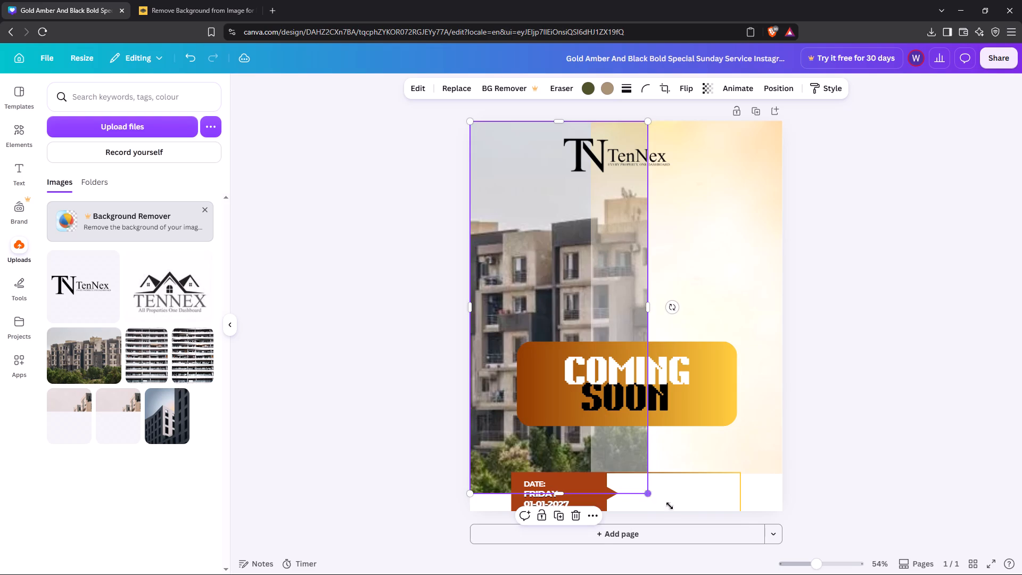
pyautogui.moveTo(670, 506); pyautogui.dragTo(703, 494)
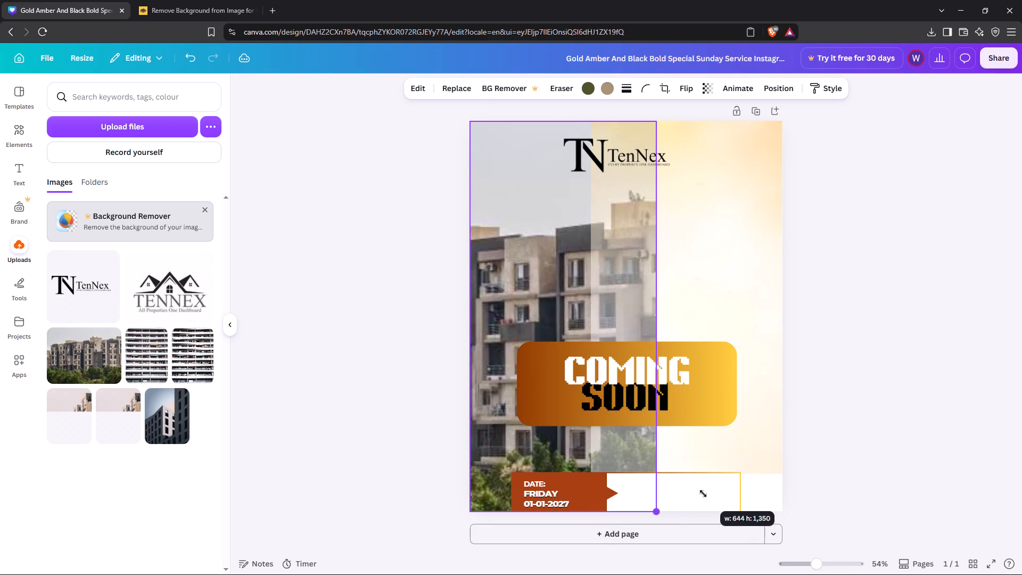
pyautogui.moveTo(703, 494); pyautogui.dragTo(700, 489)
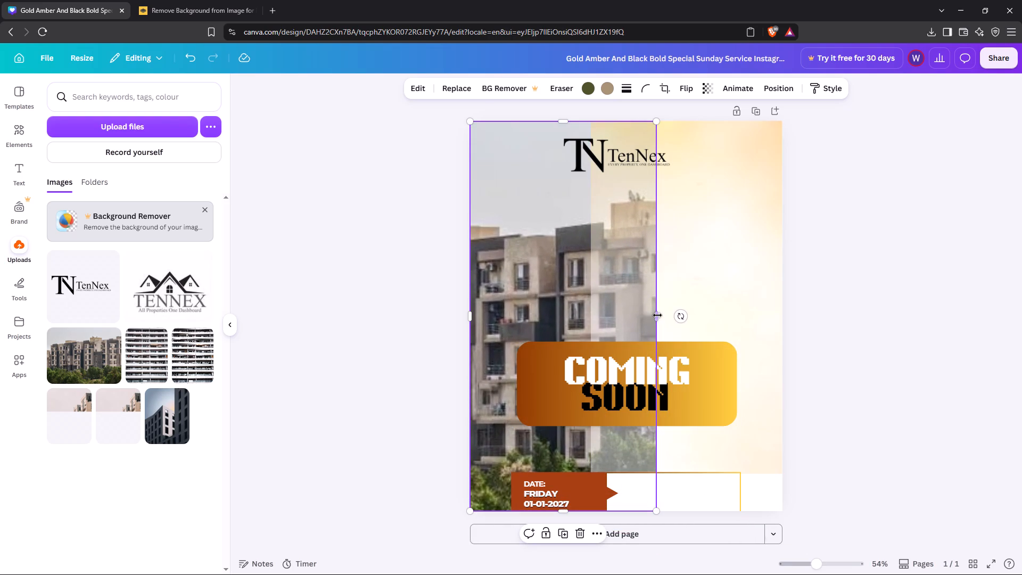
pyautogui.moveTo(657, 315); pyautogui.dragTo(782, 343)
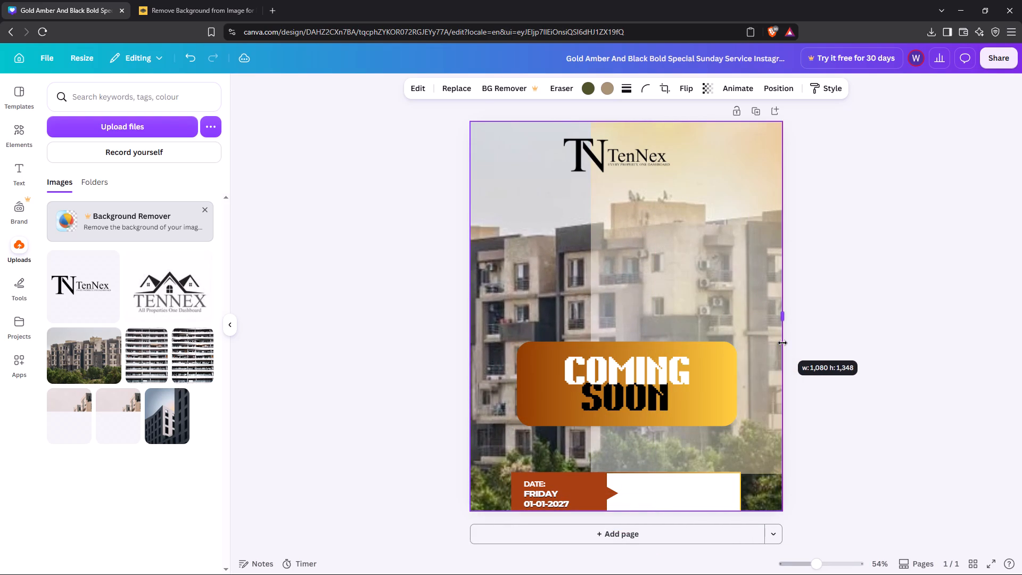
pyautogui.moveTo(782, 343); pyautogui.dragTo(786, 344)
# Extend the gold background to 1,080 wide and down to the page's bottom edge so it overlays the whole building photo.
pyautogui.click(624, 280)
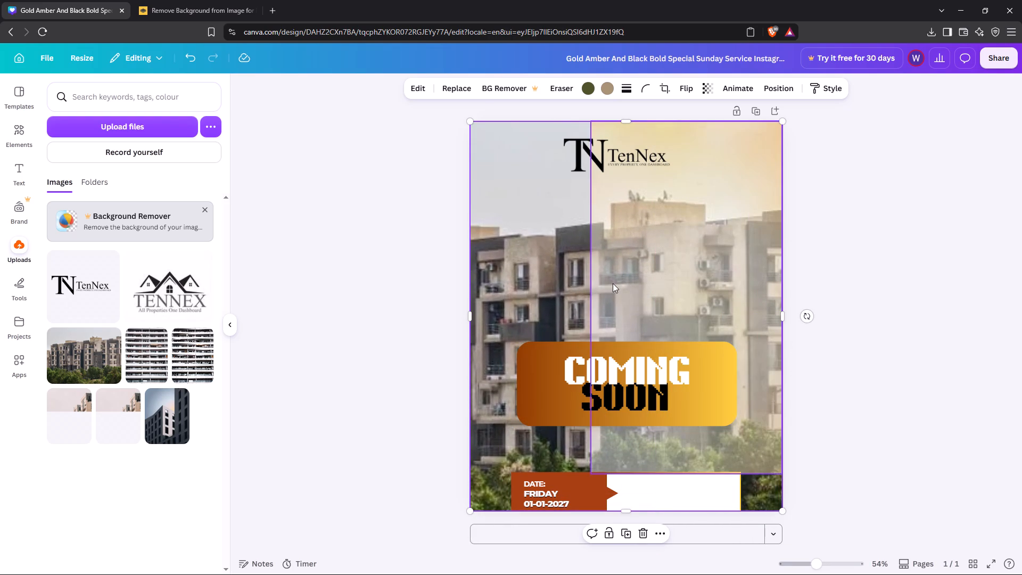
pyautogui.click(613, 279)
pyautogui.moveTo(592, 292); pyautogui.dragTo(502, 304)
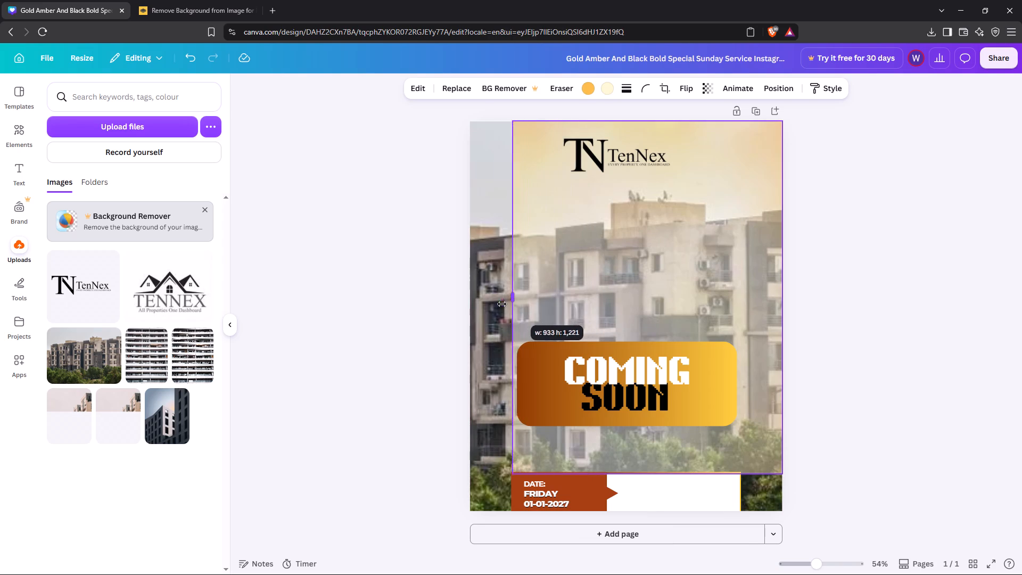
pyautogui.moveTo(502, 304); pyautogui.dragTo(474, 292)
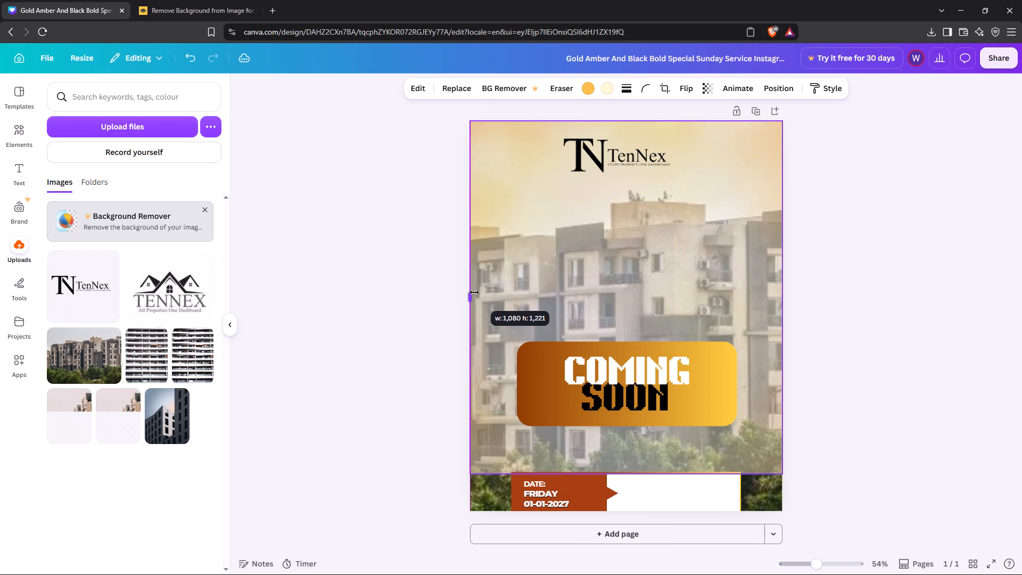
pyautogui.moveTo(474, 292); pyautogui.dragTo(473, 292)
pyautogui.moveTo(631, 474); pyautogui.dragTo(631, 475)
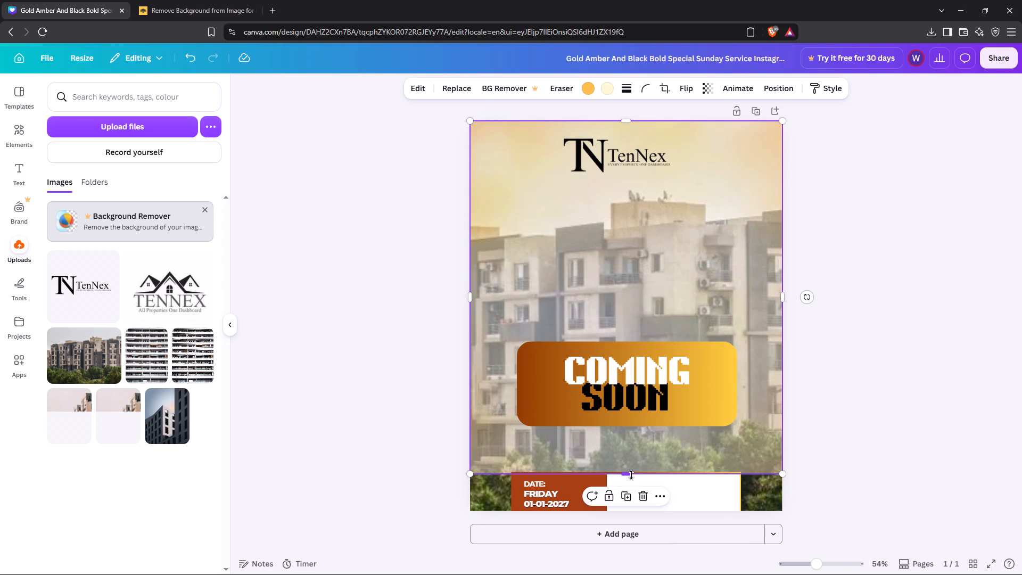
pyautogui.moveTo(631, 475); pyautogui.dragTo(624, 510)
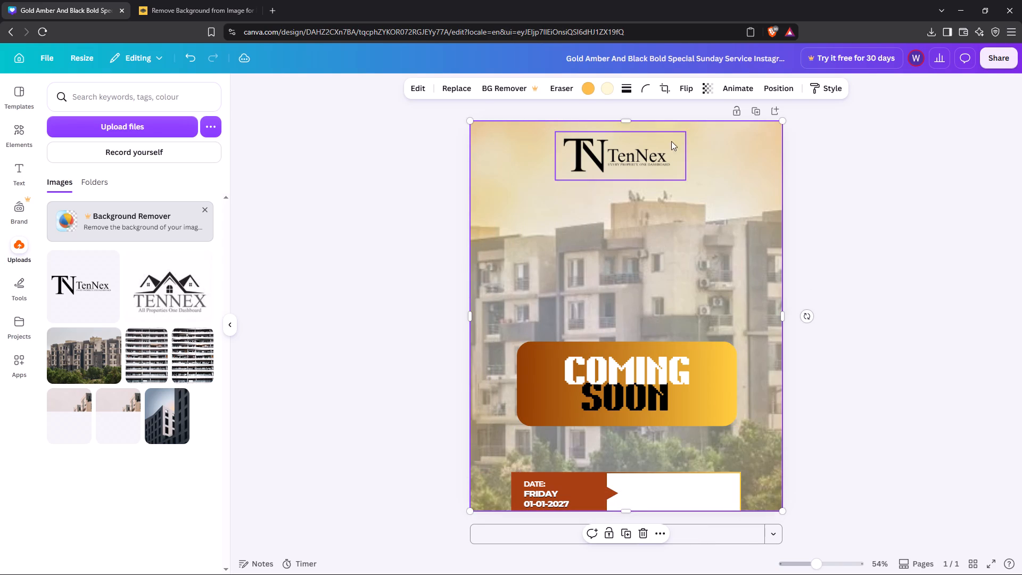
# Raise the gold background's transparency setting to roughly 80–86 so the building shows through only faintly.
pyautogui.click(707, 81)
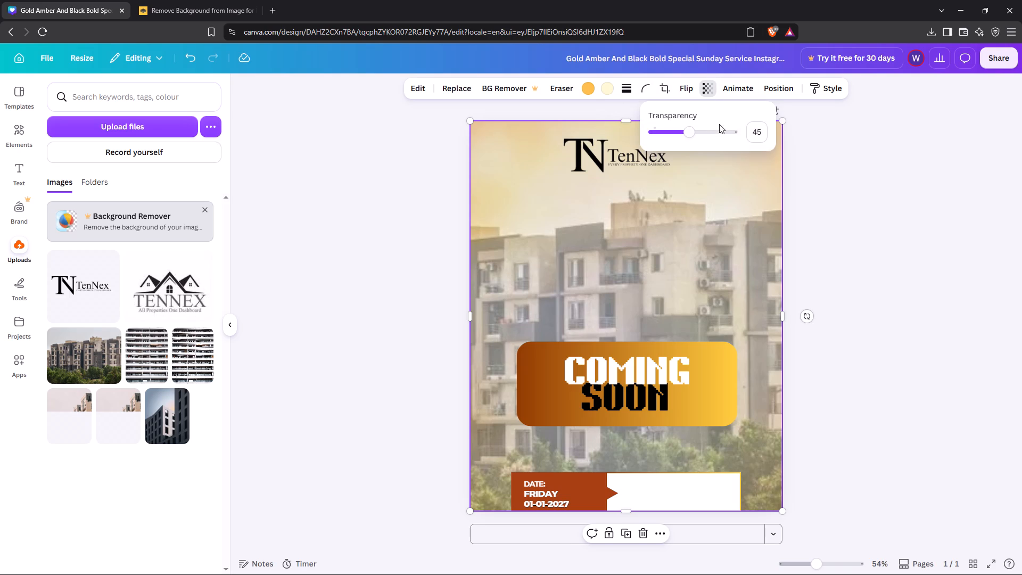
pyautogui.moveTo(695, 130); pyautogui.dragTo(721, 151)
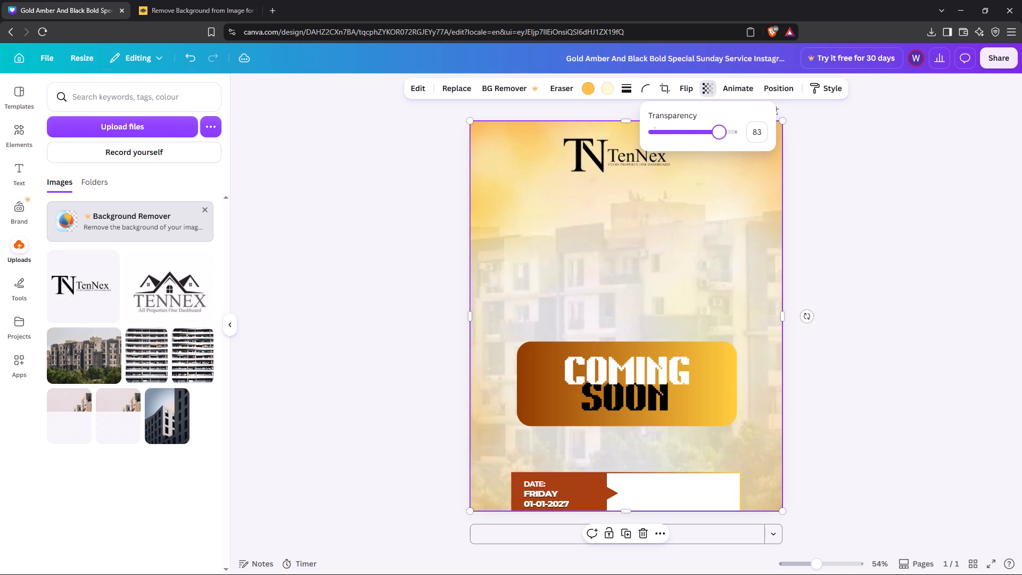
pyautogui.moveTo(721, 151); pyautogui.dragTo(722, 155)
pyautogui.click(723, 129)
pyautogui.click(864, 152)
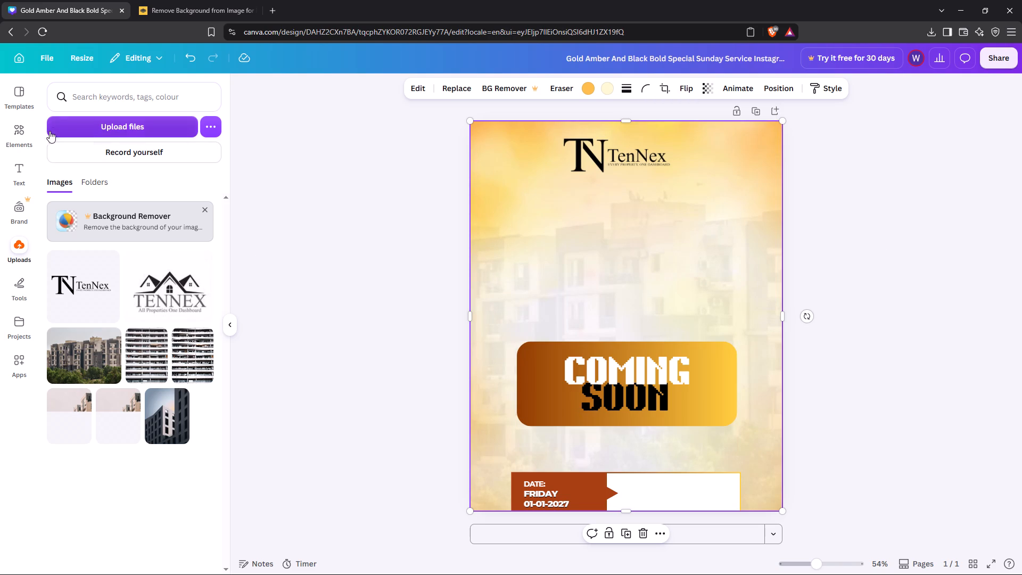
# Search the design elements for "invoice icon".
pyautogui.click(20, 134)
pyautogui.moveTo(94, 99); pyautogui.dragTo(94, 98)
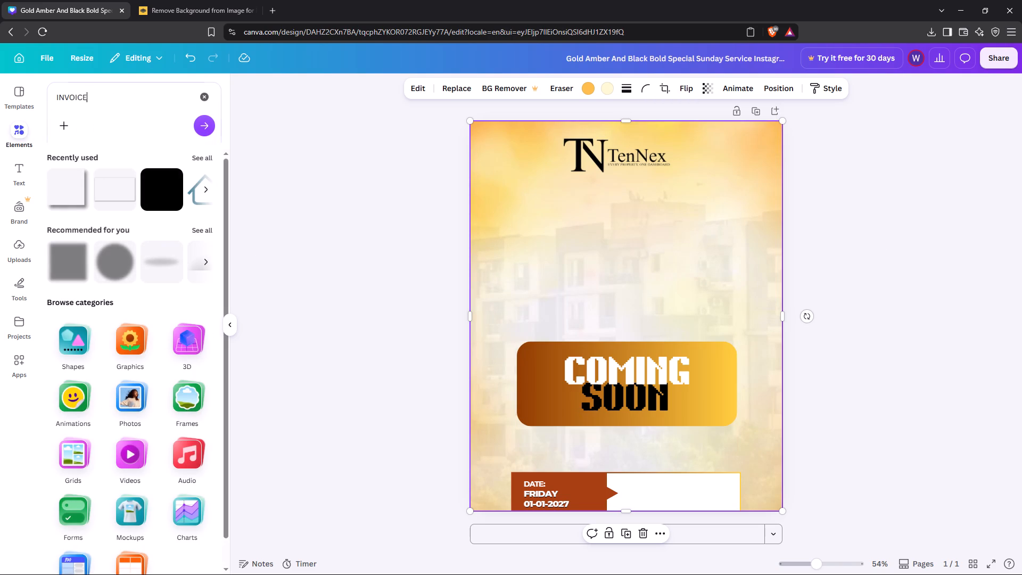
pyautogui.moveTo(94, 98); pyautogui.dragTo(52, 93)
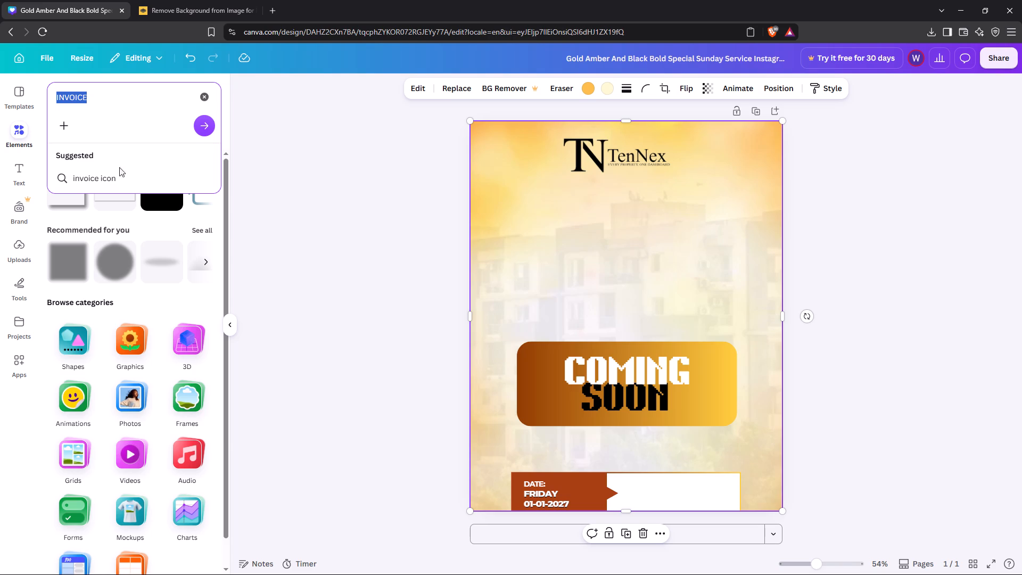
pyautogui.click(118, 177)
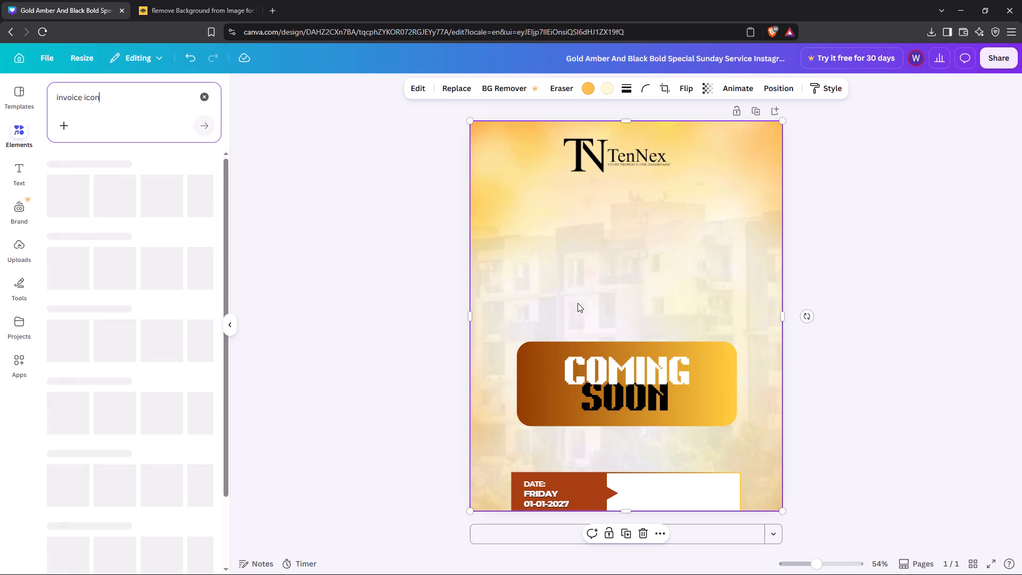
# Lock the gold background image in place.
pyautogui.click(554, 384)
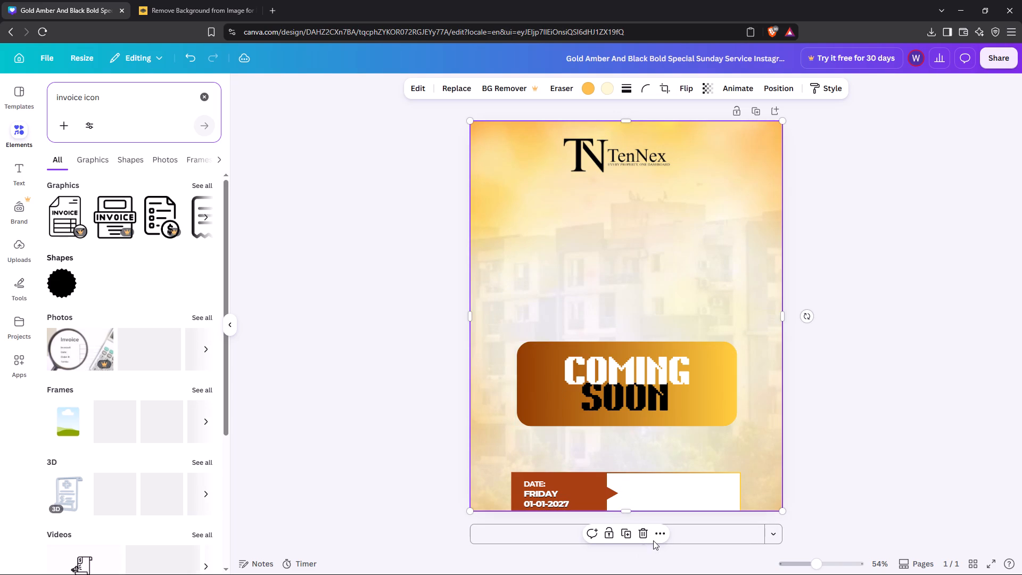
pyautogui.click(653, 540)
pyautogui.click(609, 534)
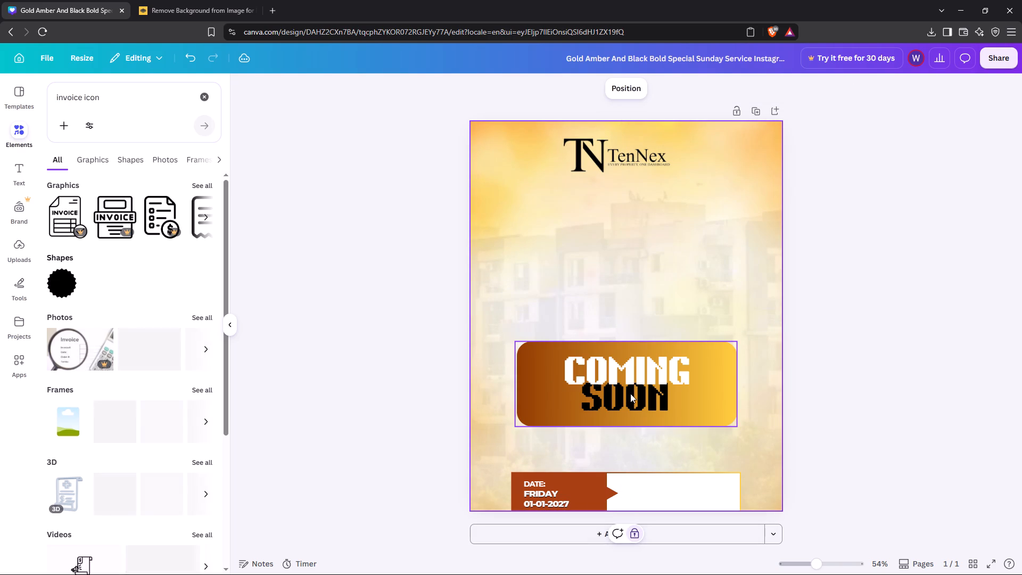
# Move the COMING SOON panel up to around the vertical middle of the page, slightly left of centre.
pyautogui.click(630, 393)
pyautogui.click(638, 319)
pyautogui.moveTo(569, 390); pyautogui.dragTo(568, 389)
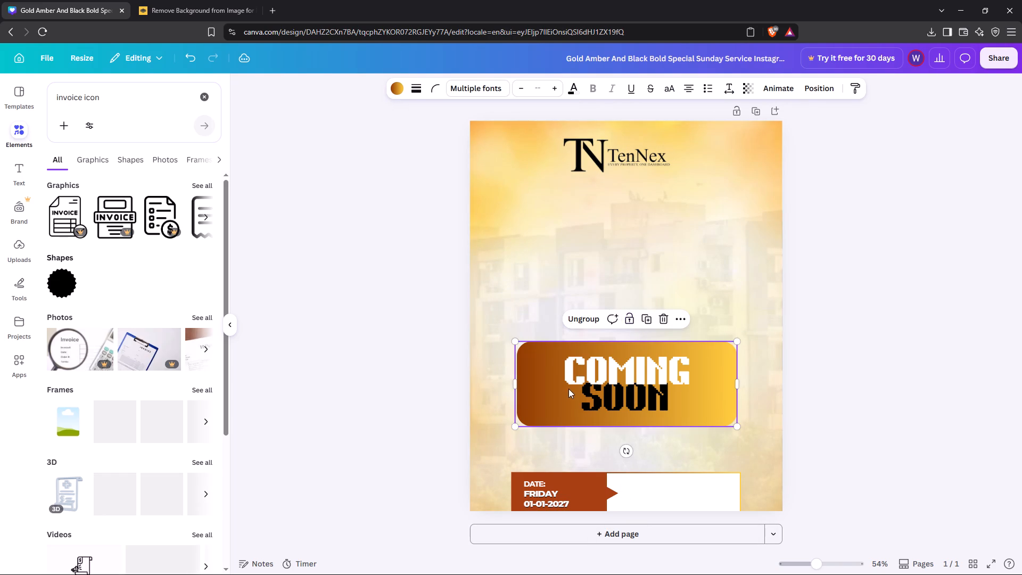
pyautogui.moveTo(568, 389); pyautogui.dragTo(554, 330)
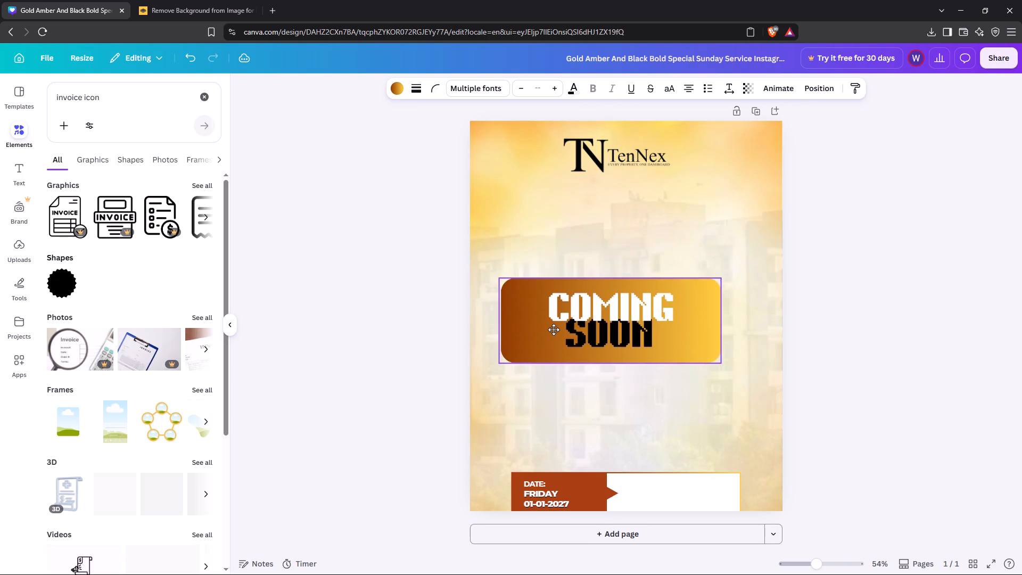
pyautogui.moveTo(554, 330); pyautogui.dragTo(561, 337)
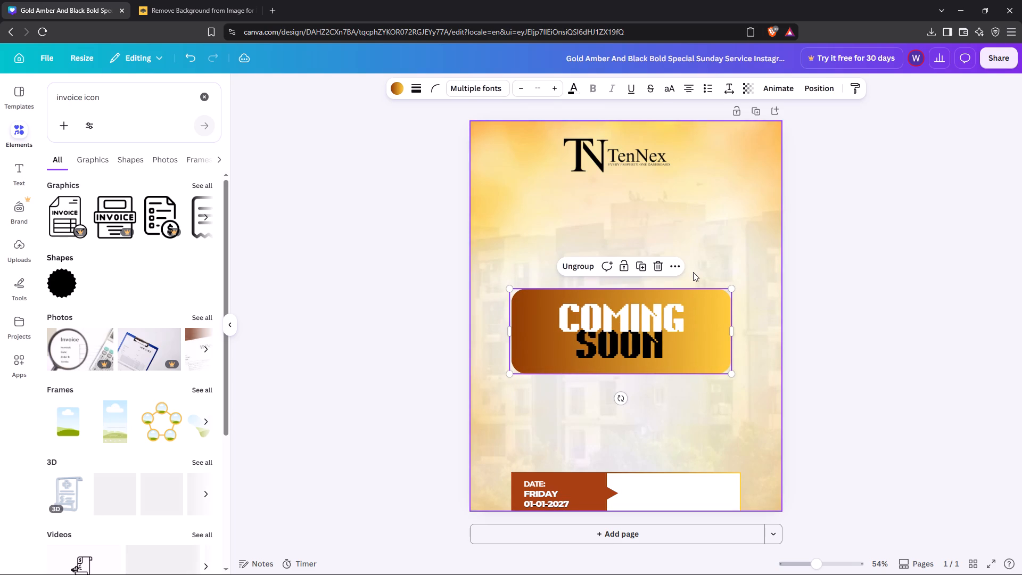
# Align the COMING SOON panel to the page's exact horizontal centre and vertical middle.
pyautogui.click(675, 269)
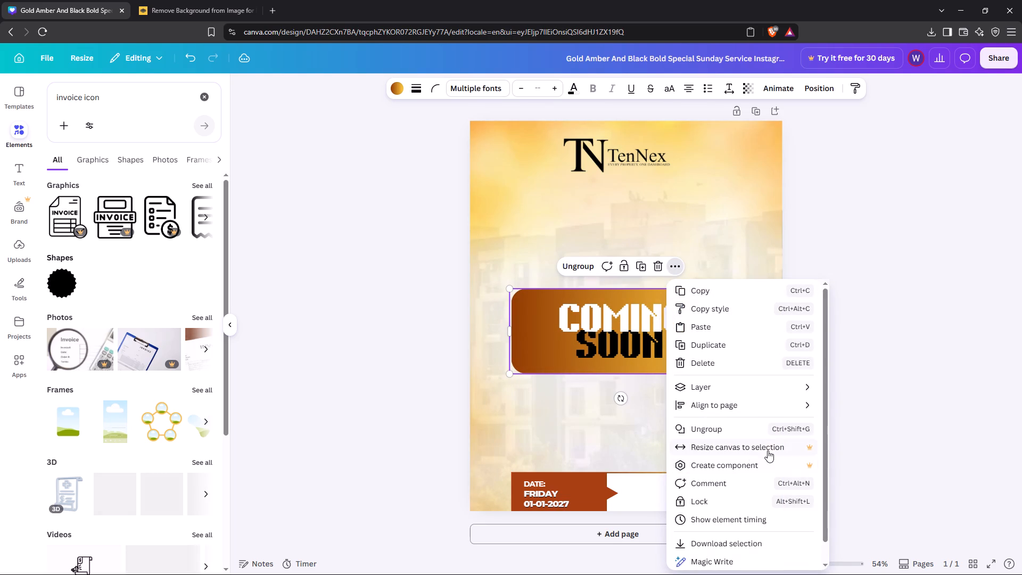
pyautogui.click(854, 426)
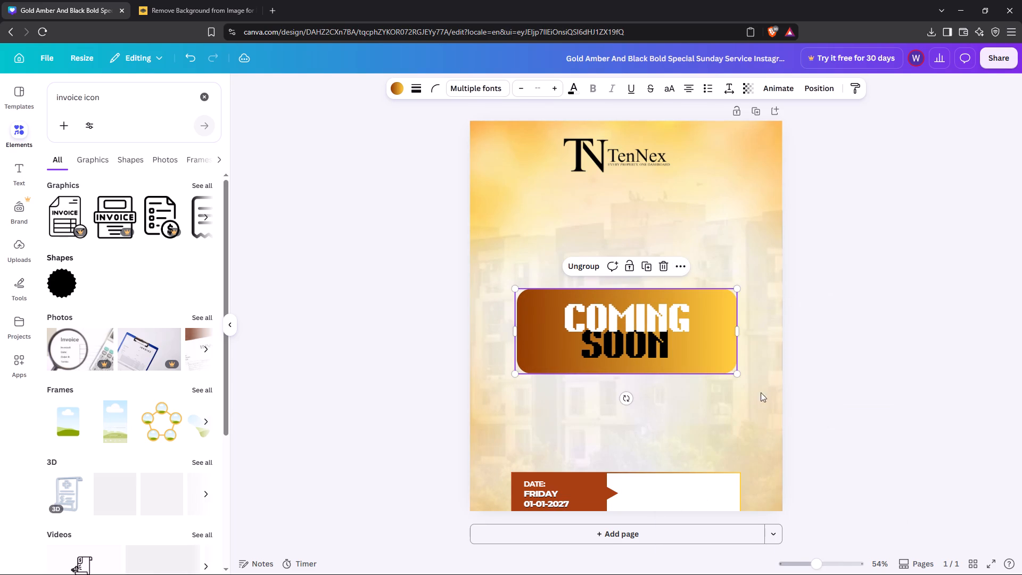
pyautogui.click(679, 263)
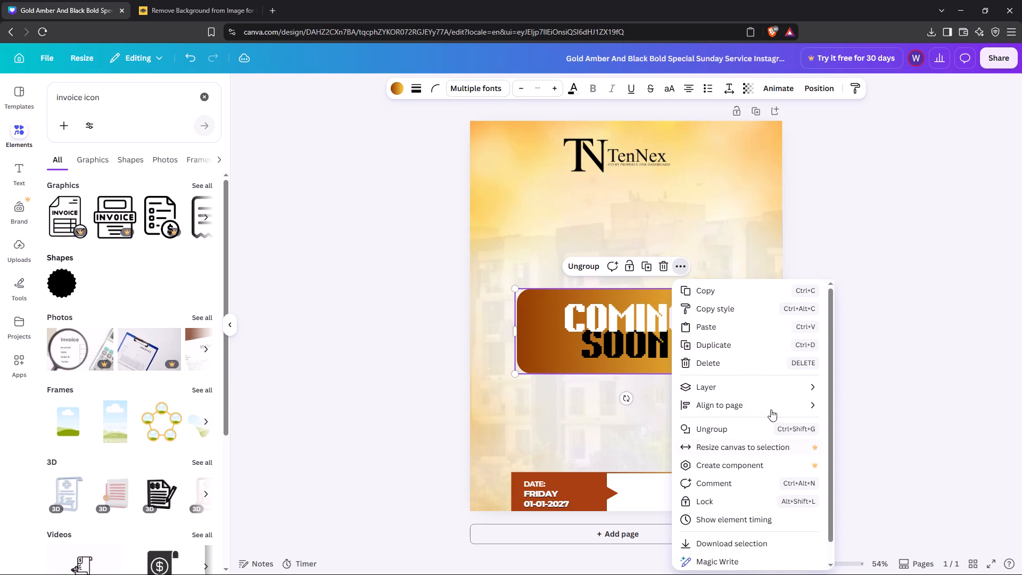
pyautogui.click(849, 484)
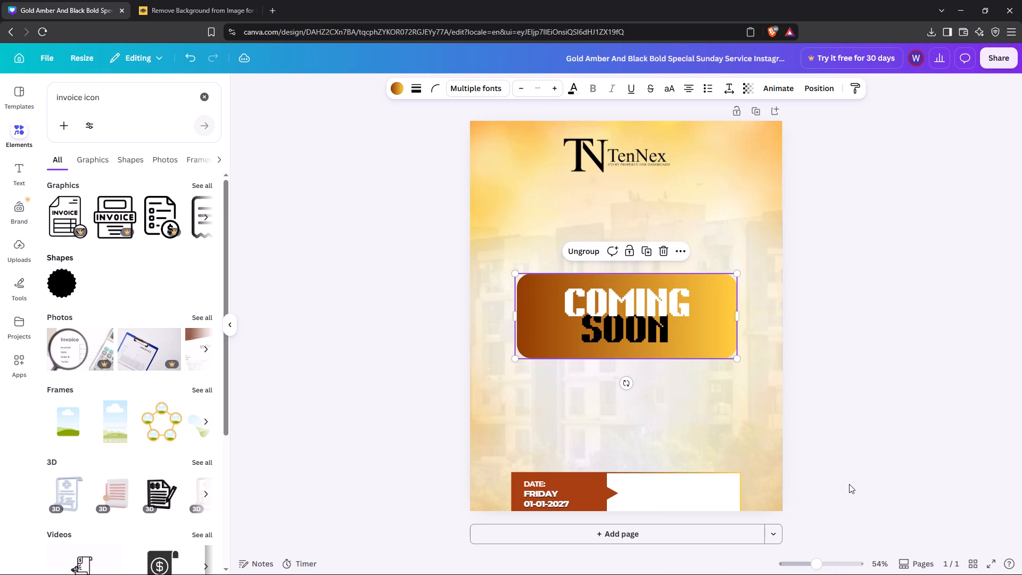
pyautogui.click(872, 277)
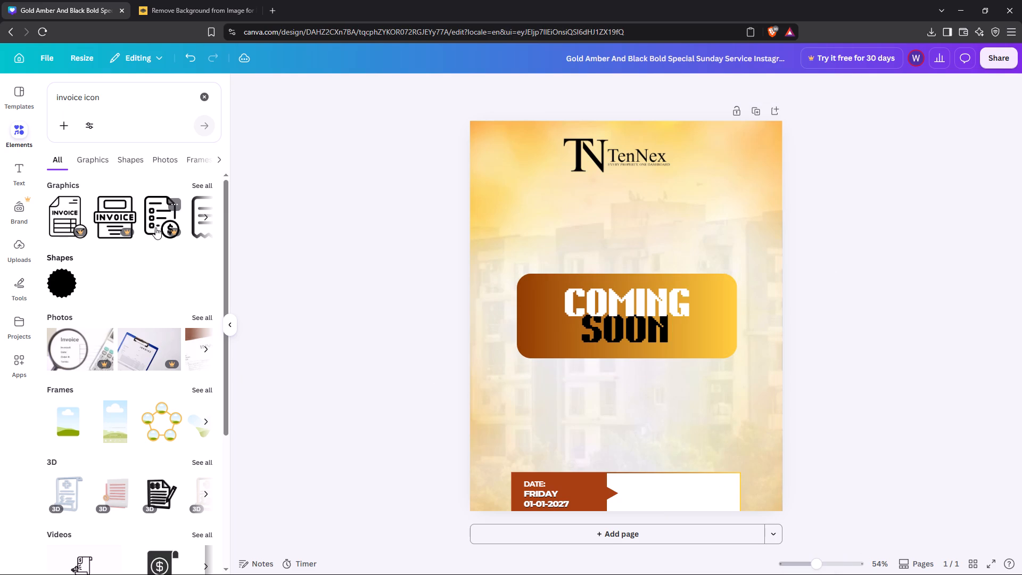
# Browse the invoice graphics and add the outlined page icon with a dollar sign and folded corner to the design.
pyautogui.click(208, 354)
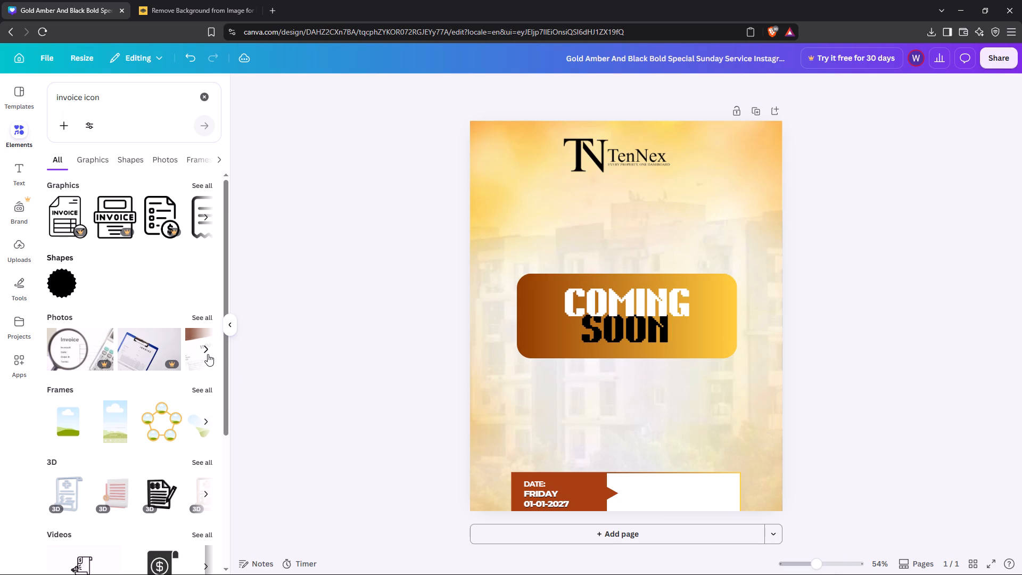
pyautogui.click(208, 354)
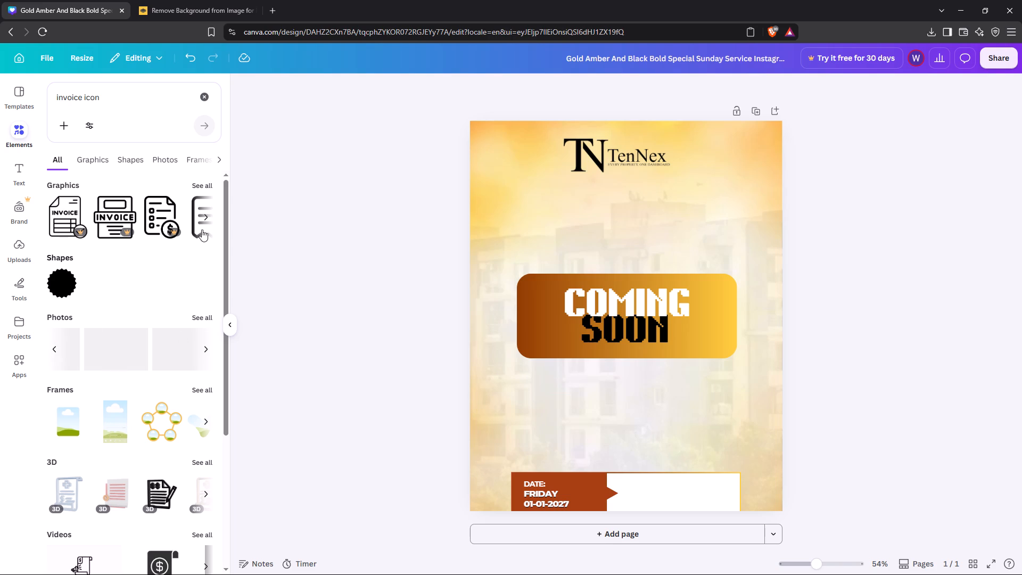
pyautogui.click(207, 223)
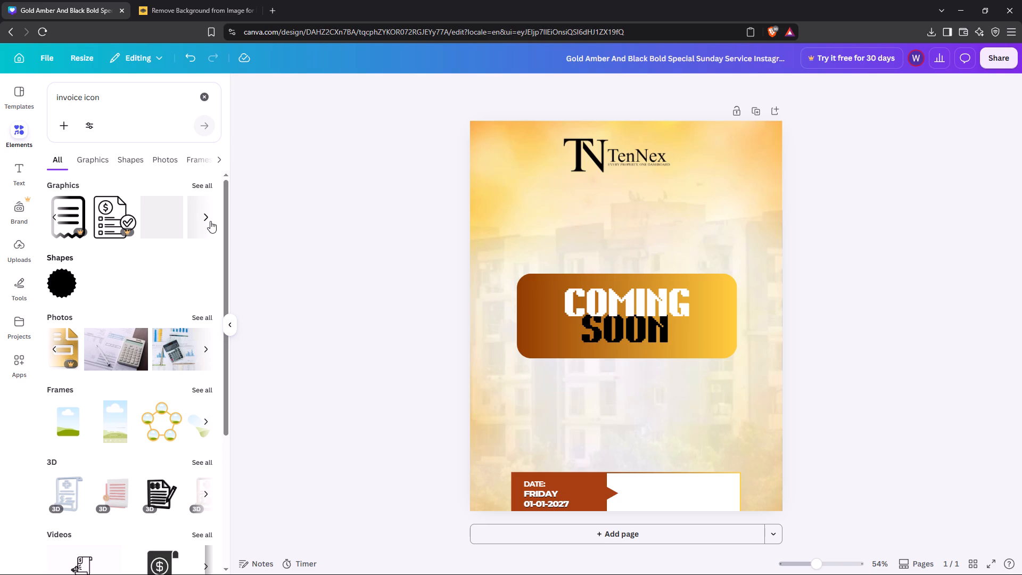
pyautogui.click(210, 221)
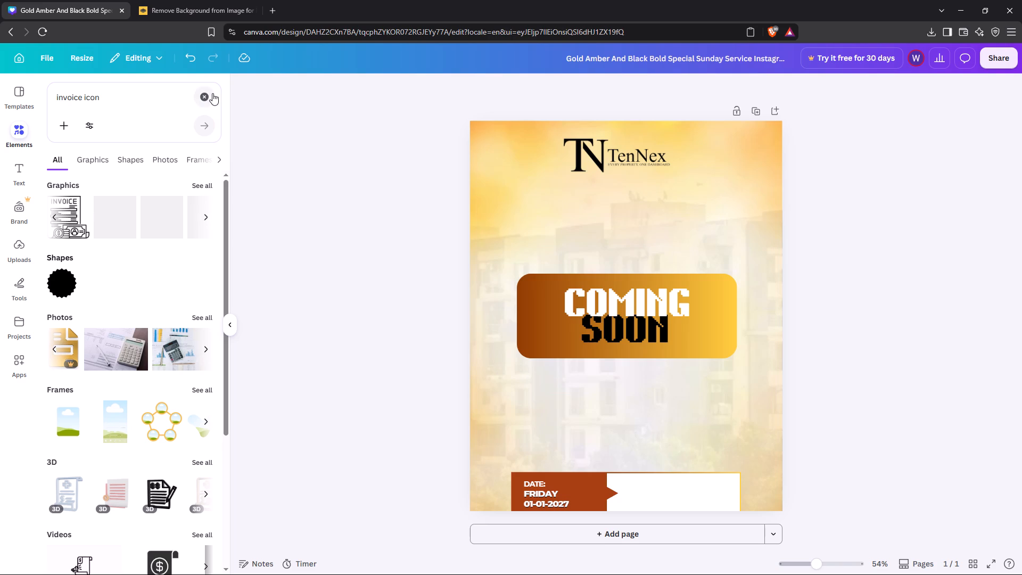
pyautogui.click(52, 216)
pyautogui.click(164, 215)
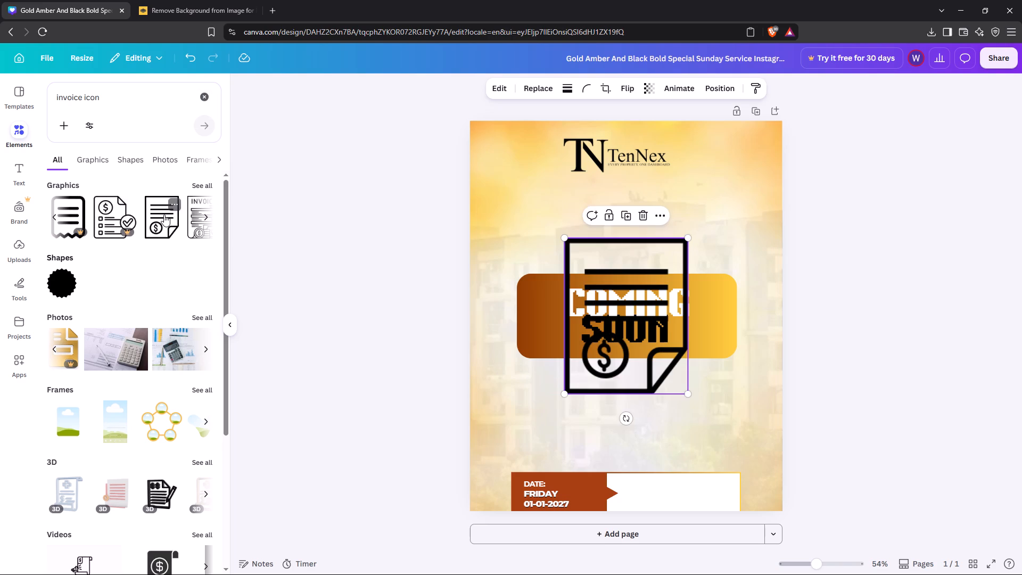
# Shrink the invoice icon to a small size and place it just above the left end of the date banner.
pyautogui.moveTo(598, 284); pyautogui.dragTo(523, 307)
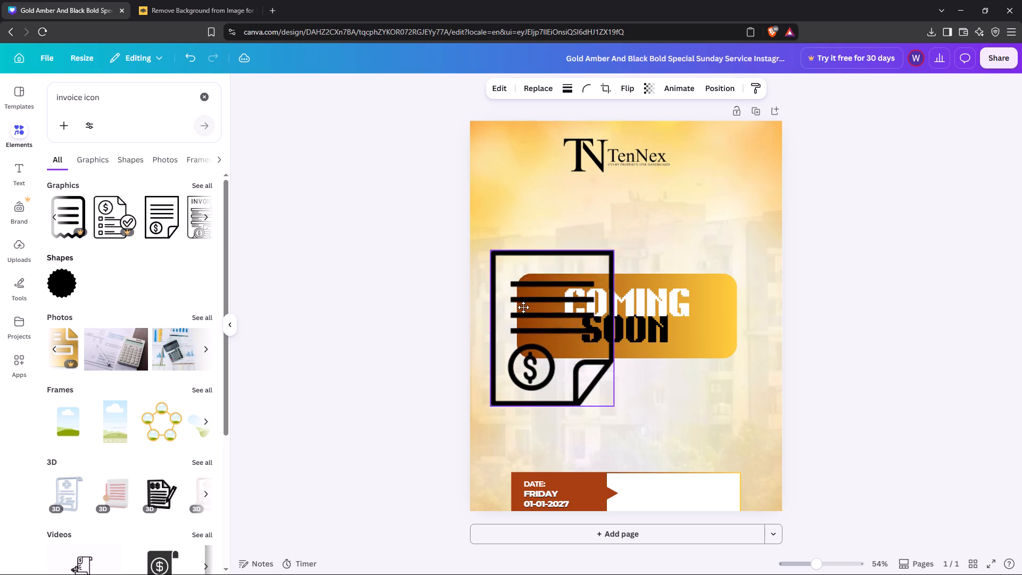
pyautogui.moveTo(523, 307); pyautogui.dragTo(526, 377)
pyautogui.moveTo(494, 333); pyautogui.dragTo(512, 362)
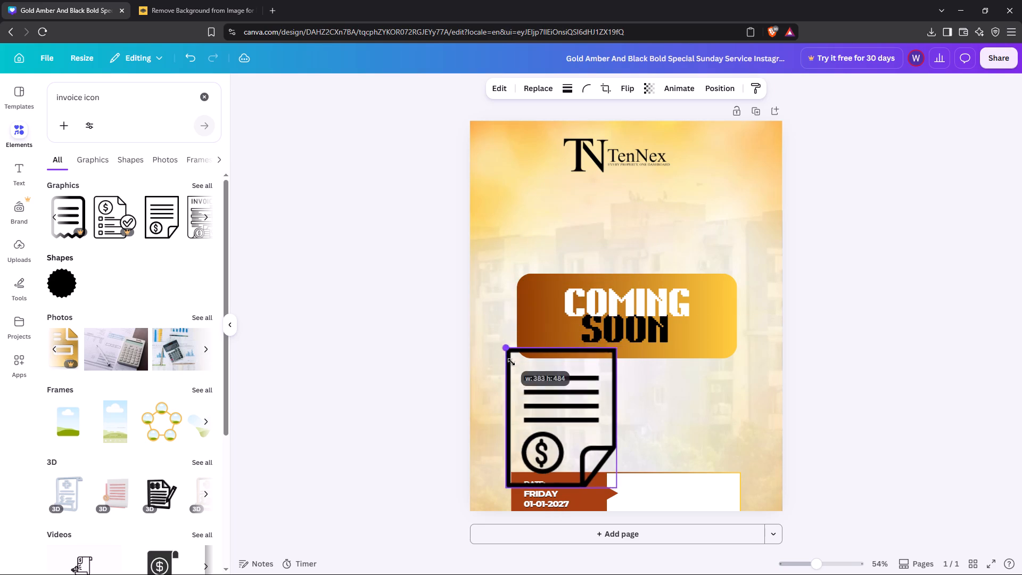
pyautogui.moveTo(512, 362); pyautogui.dragTo(564, 431)
pyautogui.moveTo(576, 441); pyautogui.dragTo(549, 417)
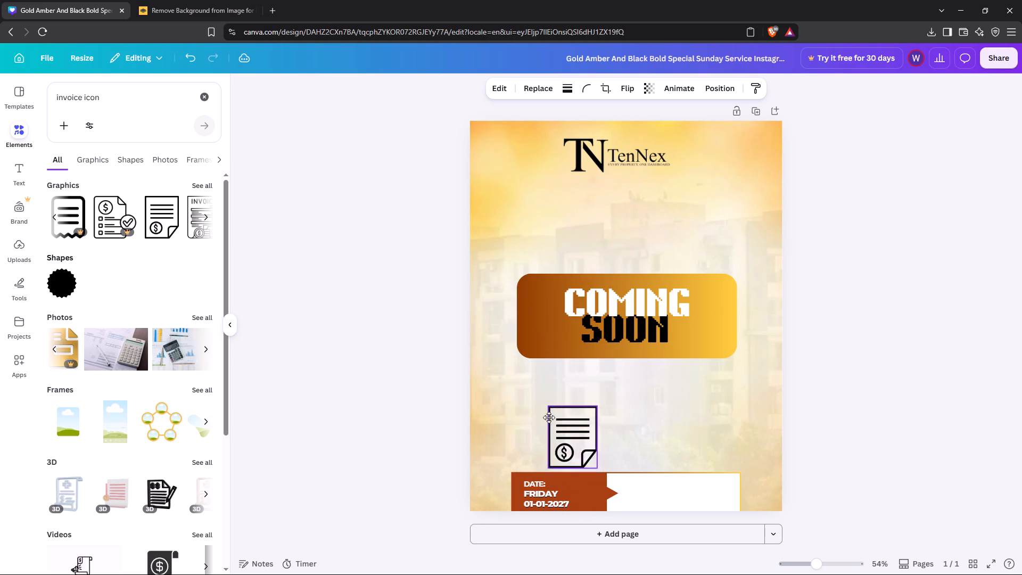
pyautogui.moveTo(549, 417); pyautogui.dragTo(515, 410)
pyautogui.moveTo(508, 395); pyautogui.dragTo(529, 433)
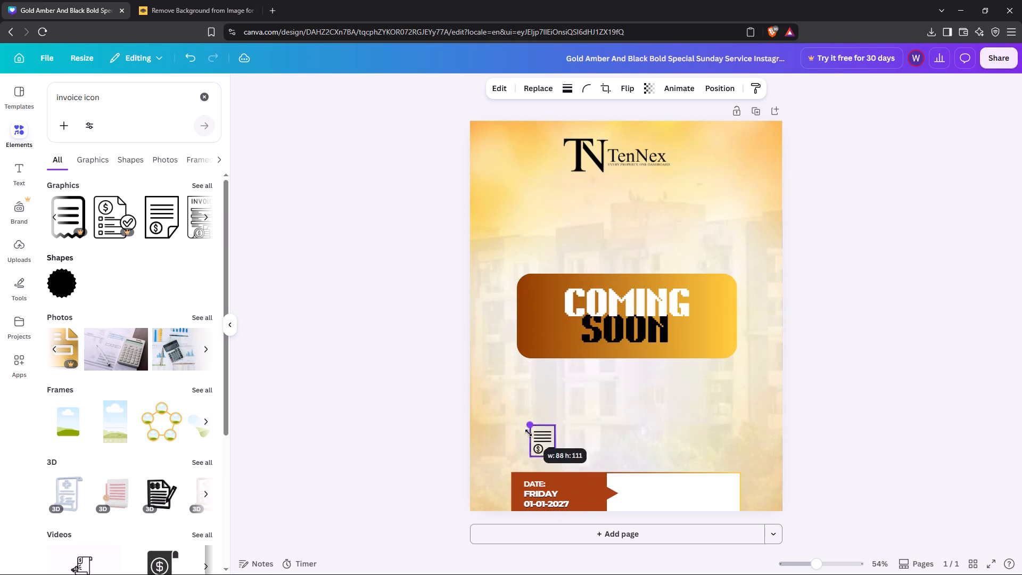
pyautogui.moveTo(529, 433); pyautogui.dragTo(530, 436)
pyautogui.moveTo(540, 437); pyautogui.dragTo(509, 415)
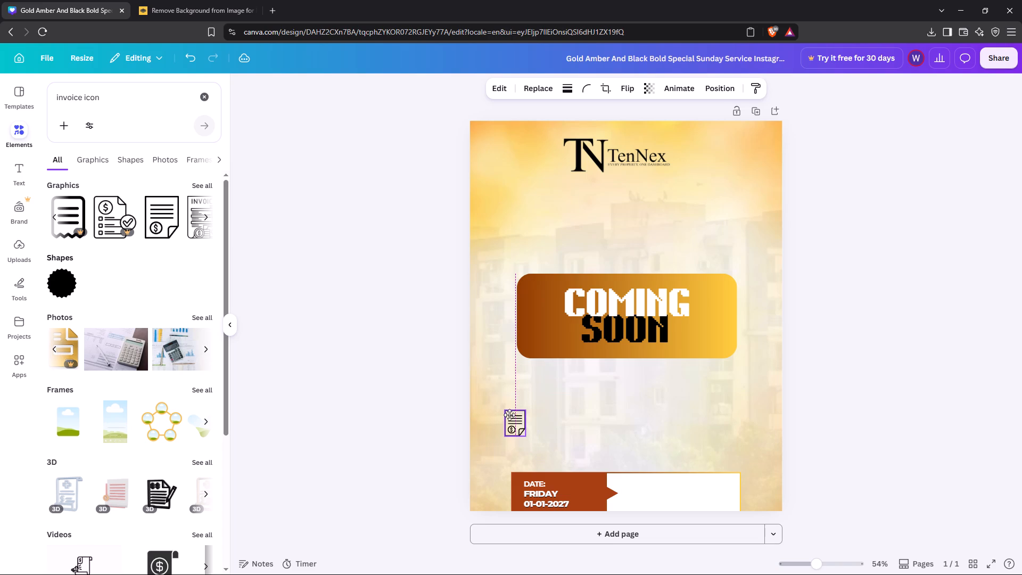
pyautogui.moveTo(509, 415); pyautogui.dragTo(520, 440)
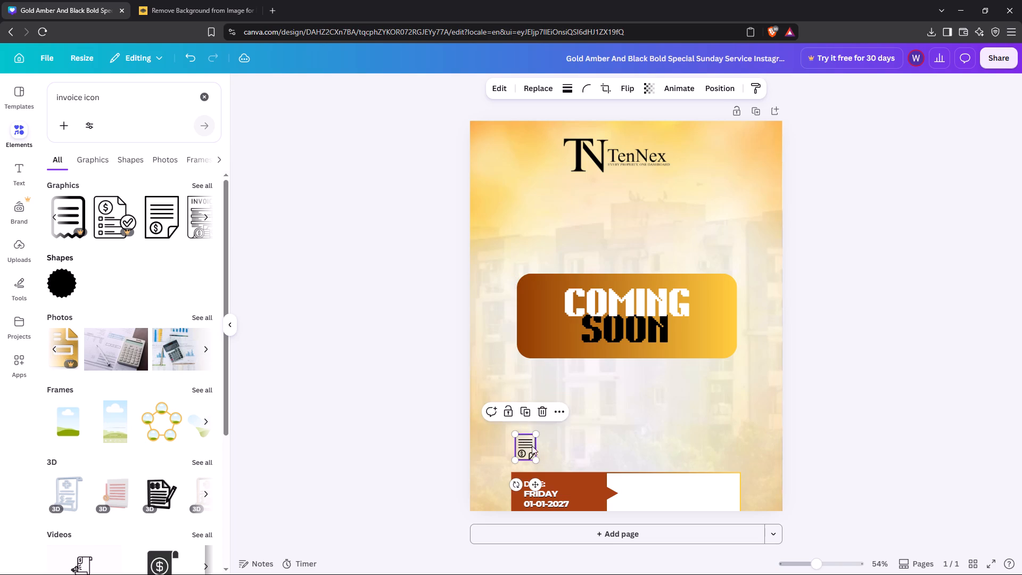
pyautogui.click(547, 446)
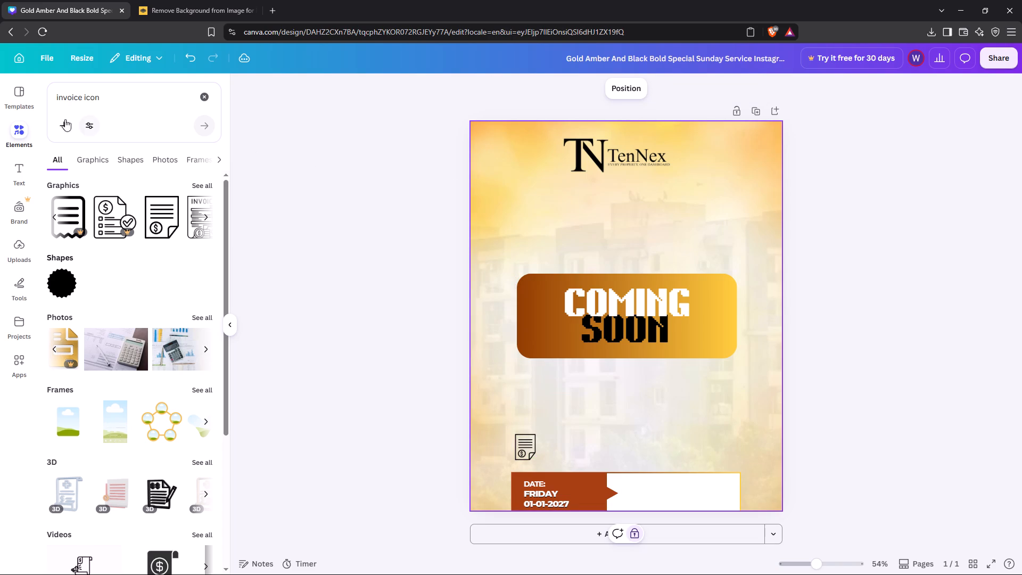
# Ungroup the date banner at the bottom of the page.
pyautogui.click(537, 482)
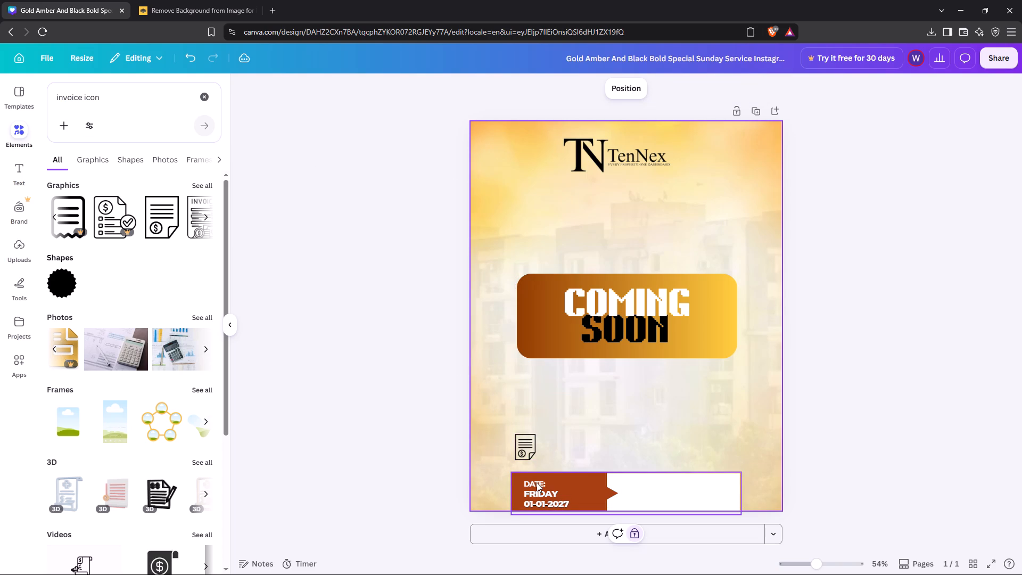
pyautogui.click(590, 450)
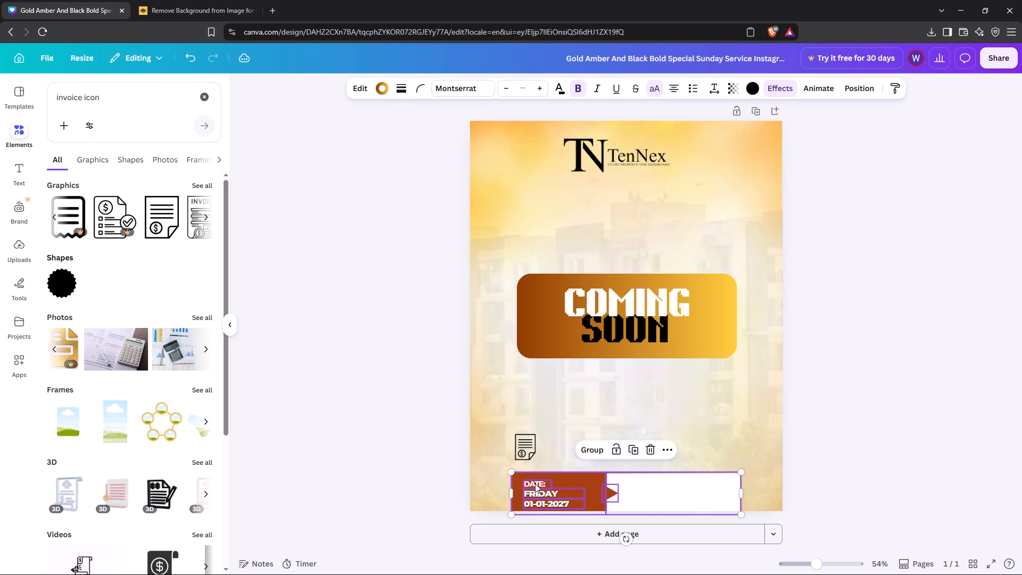
# Duplicate the date banner's pieces and place the copy above the original, shifted to the right.
pyautogui.click(535, 483)
pyautogui.rightClick(535, 483)
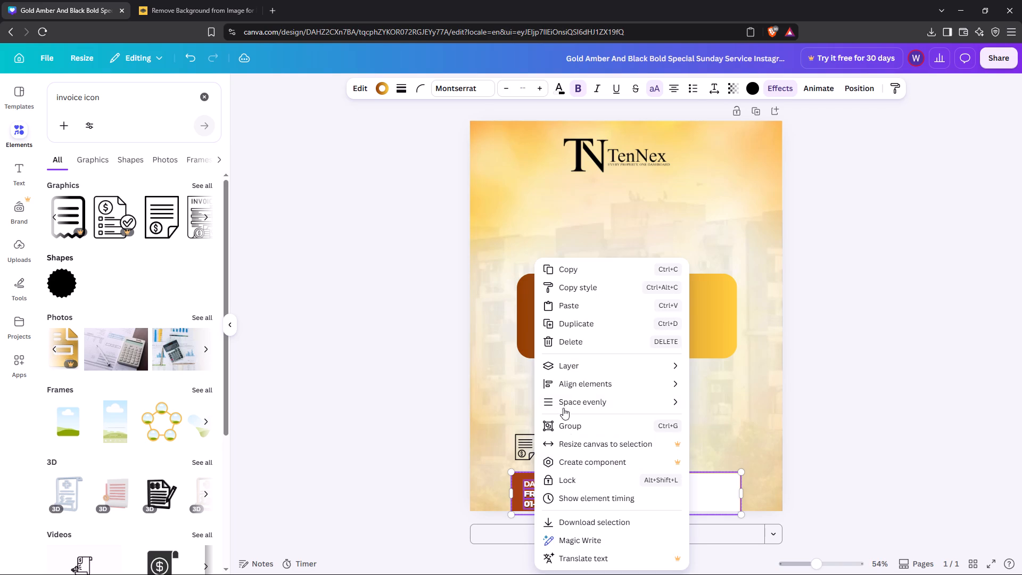
pyautogui.click(530, 484)
pyautogui.click(530, 480)
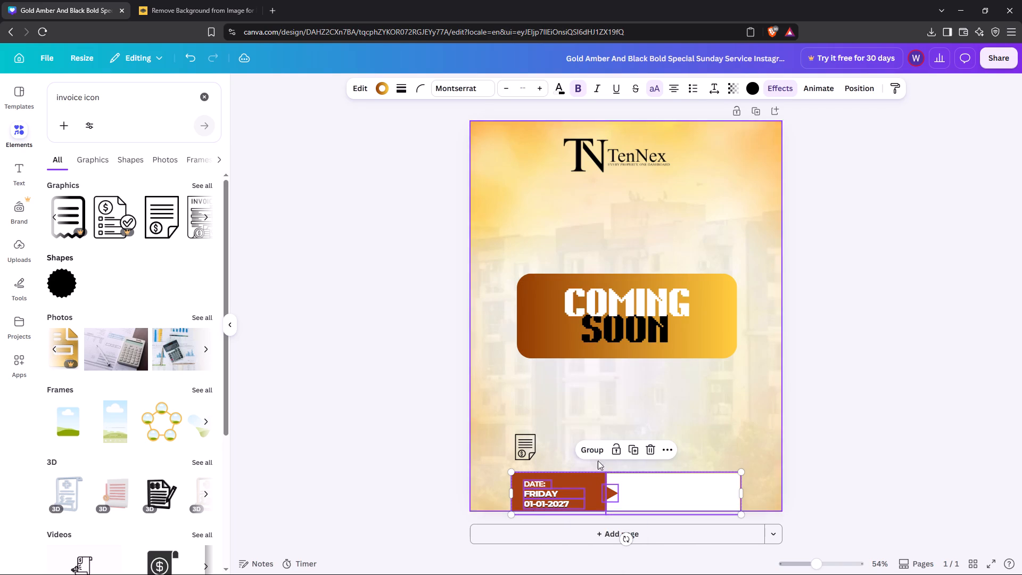
pyautogui.click(629, 448)
pyautogui.moveTo(545, 498); pyautogui.dragTo(626, 458)
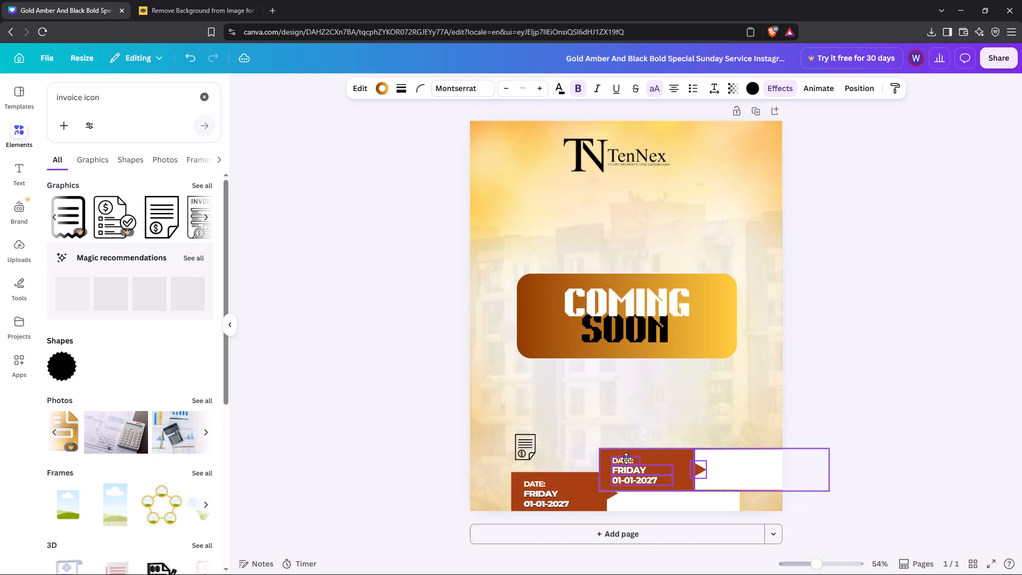
pyautogui.moveTo(626, 458); pyautogui.dragTo(596, 427)
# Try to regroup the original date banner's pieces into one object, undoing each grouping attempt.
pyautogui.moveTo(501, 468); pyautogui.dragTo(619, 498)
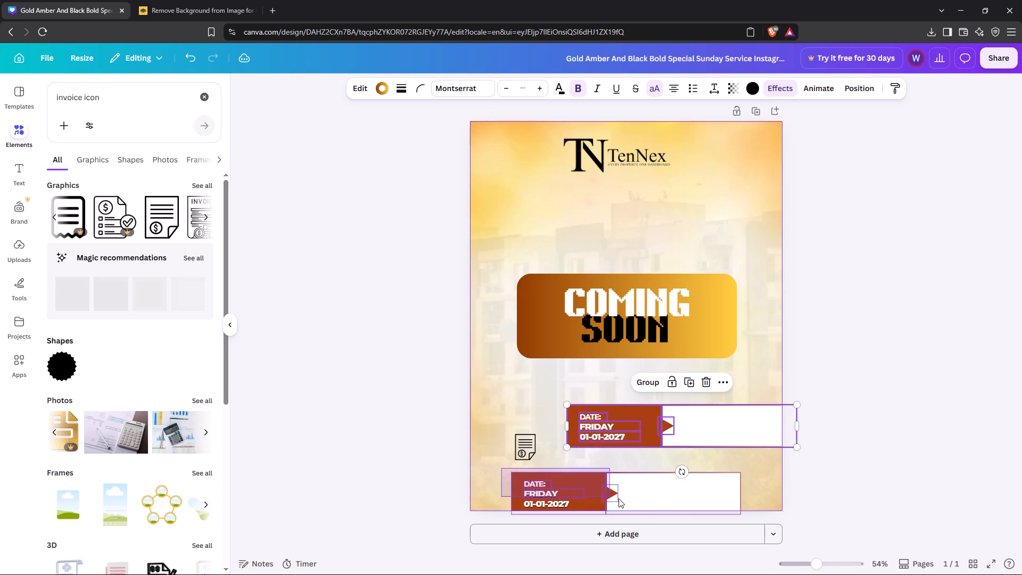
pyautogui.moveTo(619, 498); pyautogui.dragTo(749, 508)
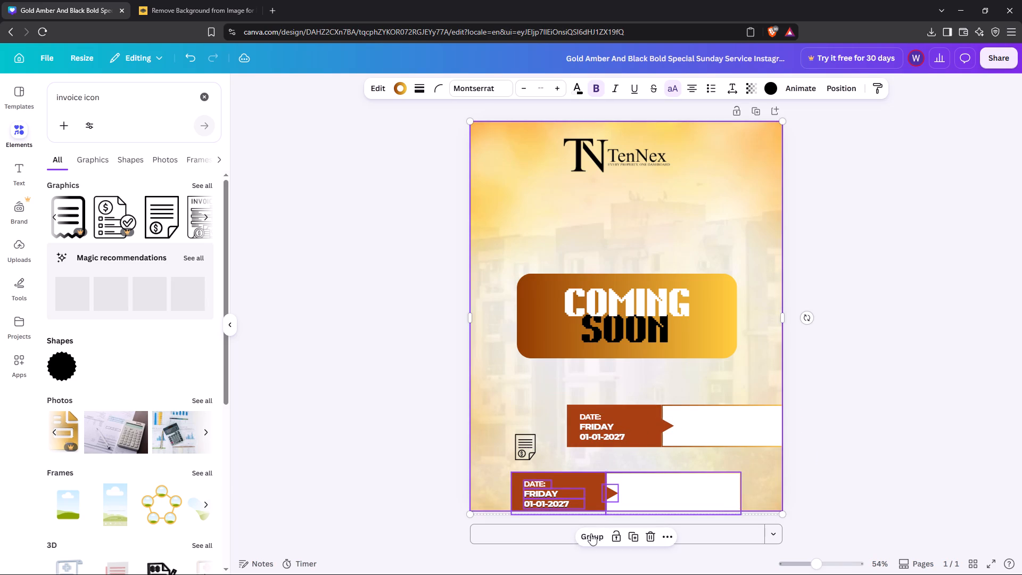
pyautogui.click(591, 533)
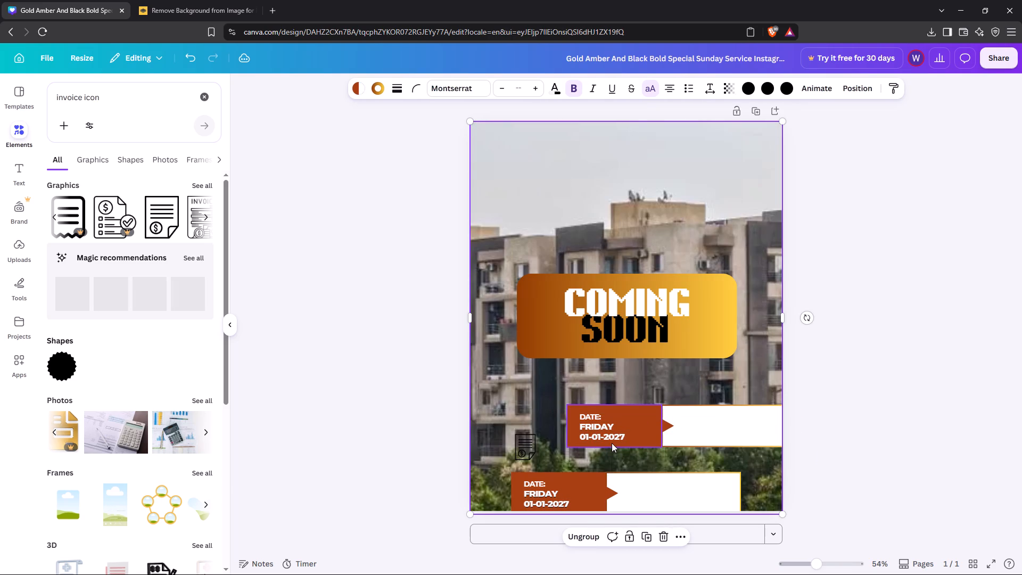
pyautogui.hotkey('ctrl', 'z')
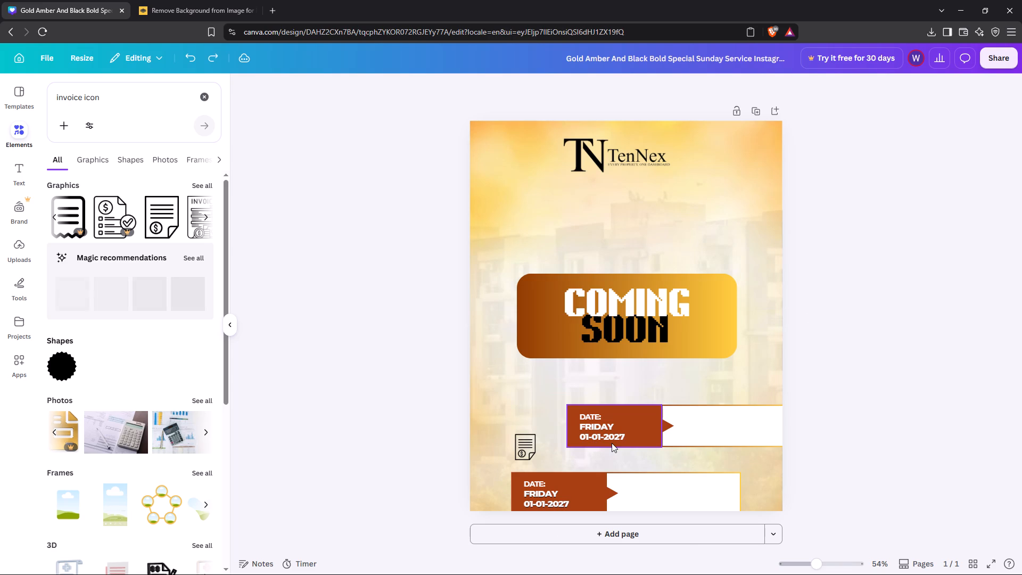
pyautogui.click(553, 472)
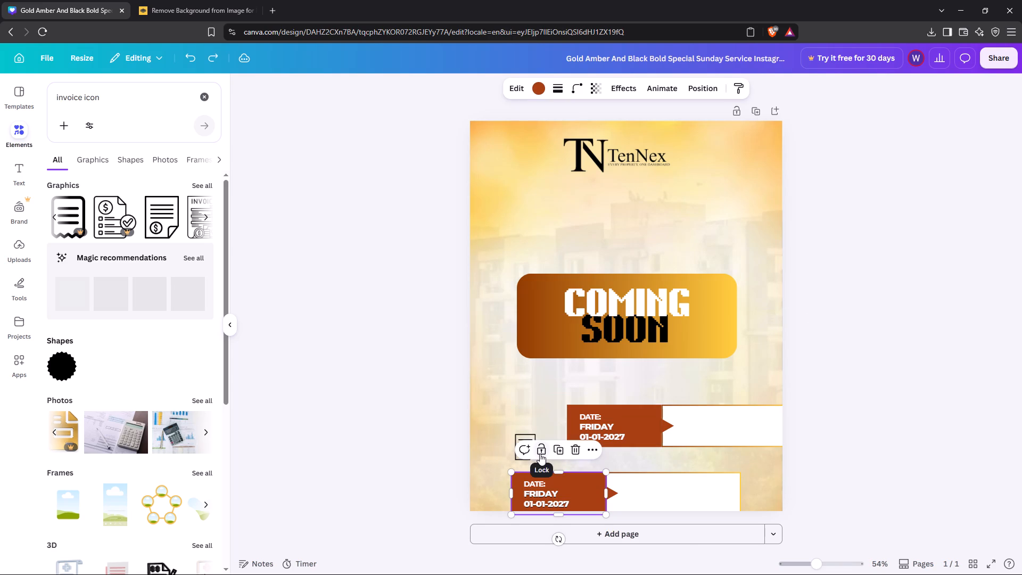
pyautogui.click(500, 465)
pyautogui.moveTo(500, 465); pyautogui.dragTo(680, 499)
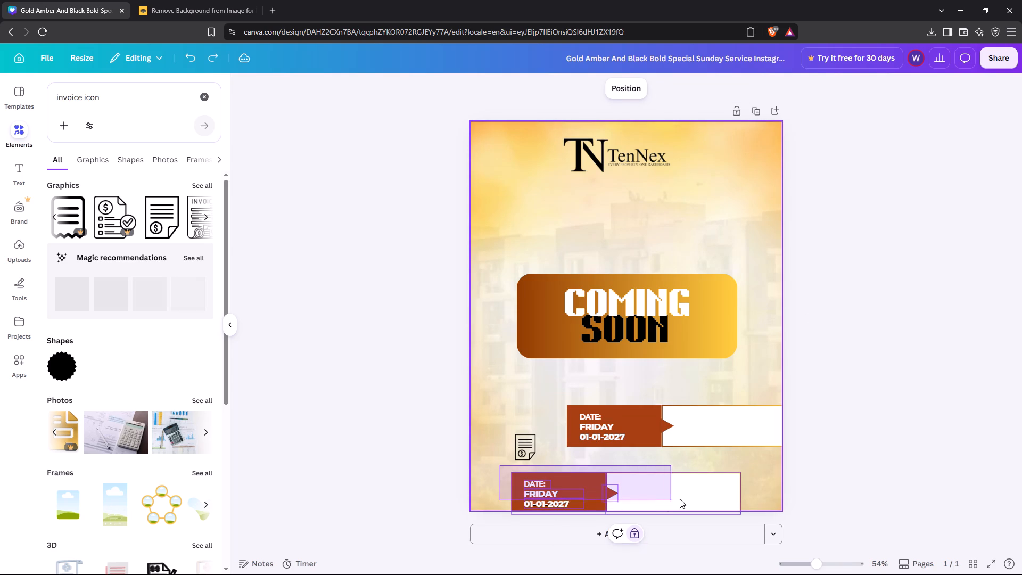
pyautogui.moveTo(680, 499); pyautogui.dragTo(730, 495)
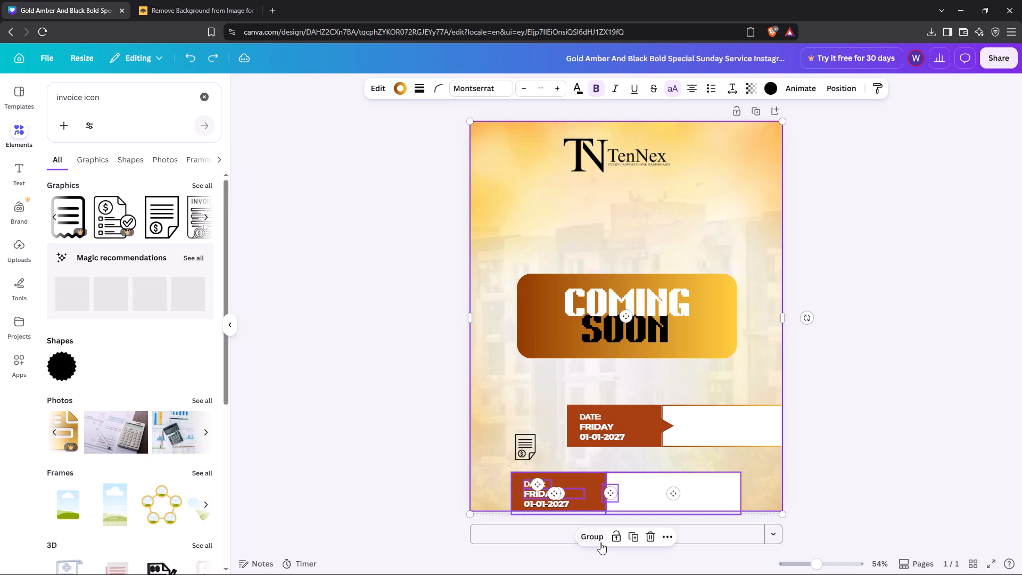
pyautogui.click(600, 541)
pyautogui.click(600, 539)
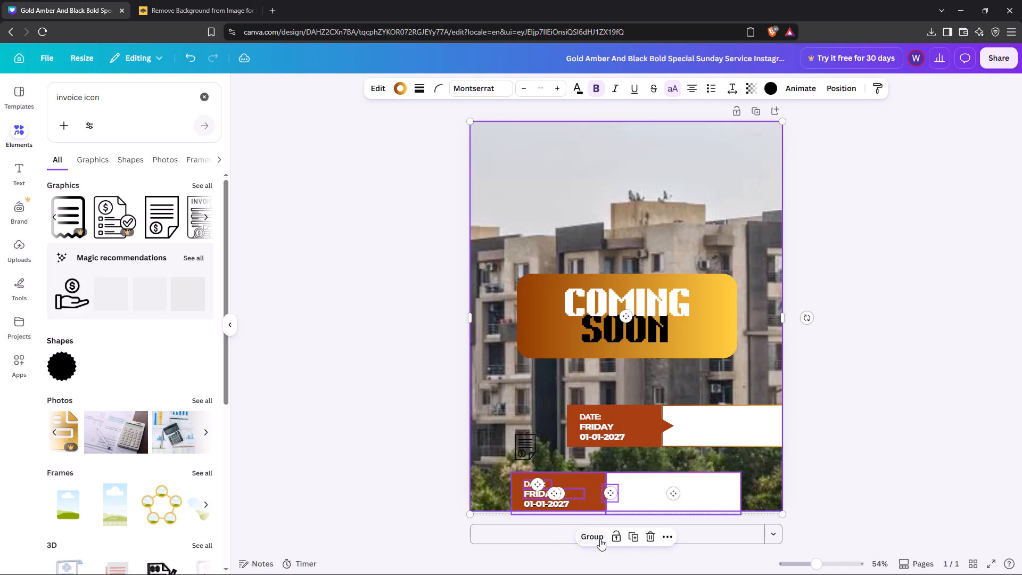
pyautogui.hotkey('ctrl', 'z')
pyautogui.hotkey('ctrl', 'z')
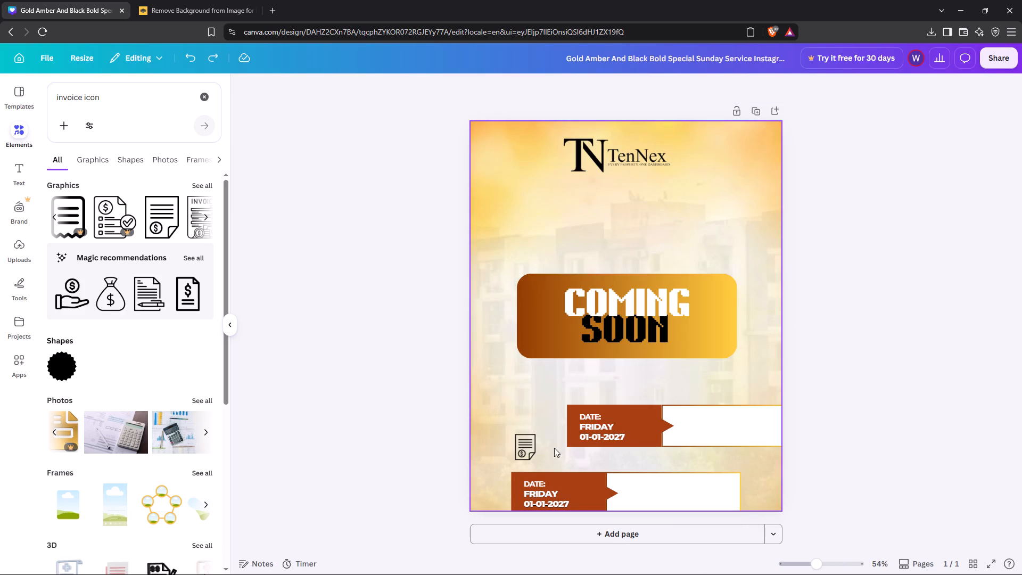
# Duplicate the FRIDAY text in the copied banner and place the duplicate just above the invoice icon.
pyautogui.click(596, 416)
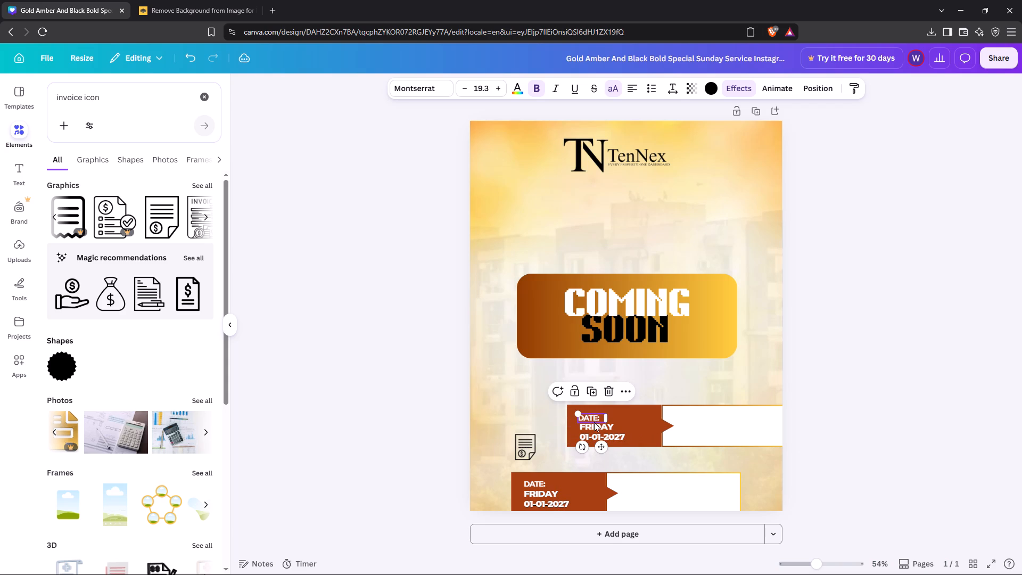
pyautogui.click(592, 427)
pyautogui.click(608, 400)
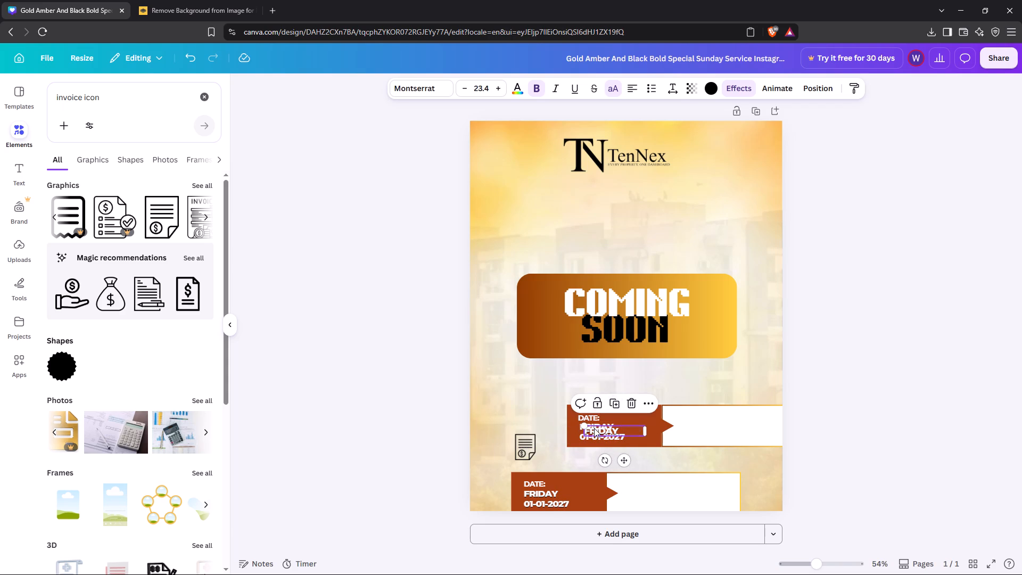
pyautogui.moveTo(594, 429); pyautogui.dragTo(513, 396)
# Delete the copied banner's shapes and its DATE, FRIDAY and 01-01-2027 texts, keeping the separate FRIDAY text above the invoice icon.
pyautogui.click(627, 416)
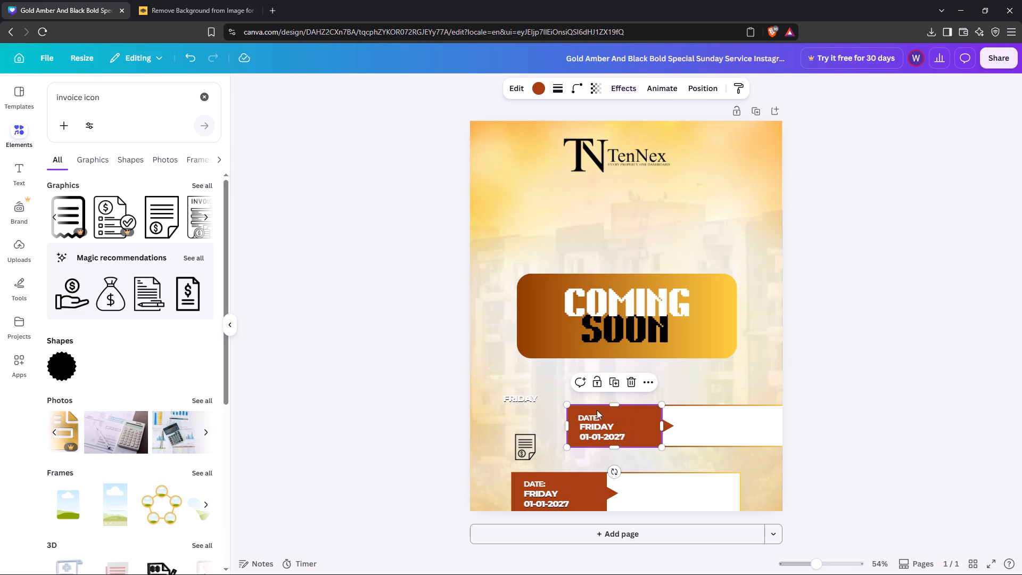
pyautogui.click(634, 382)
pyautogui.click(675, 420)
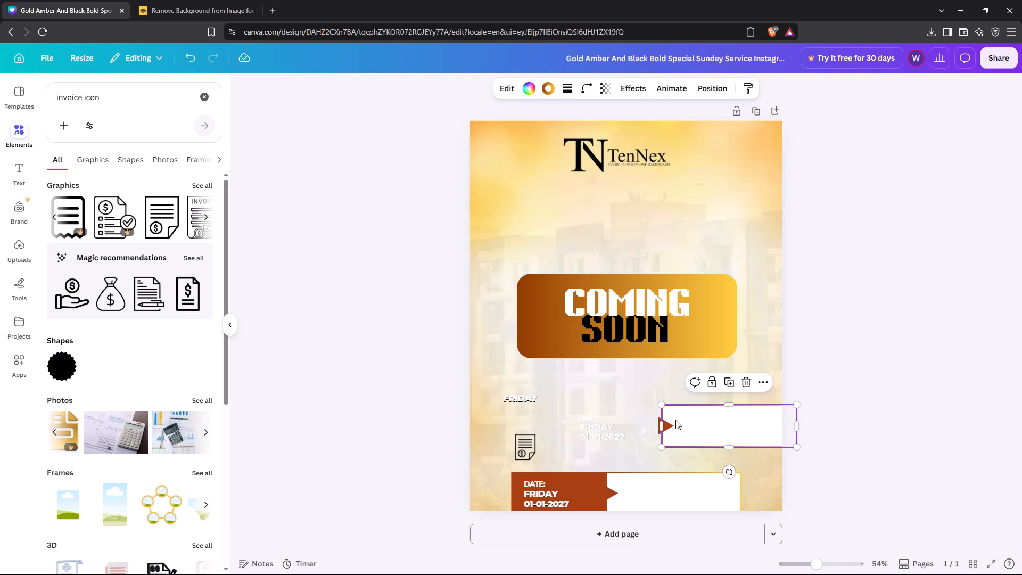
pyautogui.click(744, 378)
pyautogui.click(662, 424)
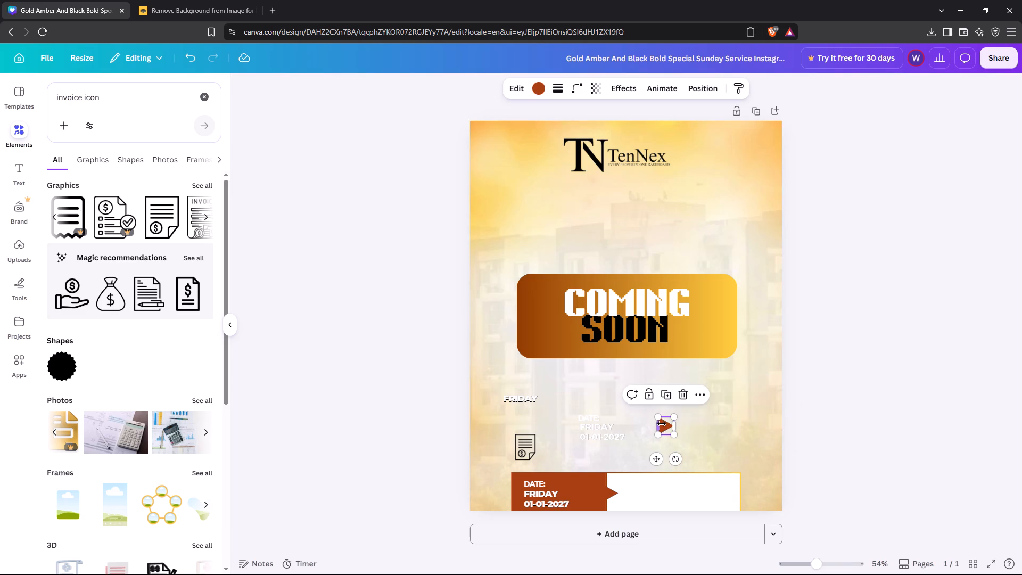
pyautogui.click(688, 393)
pyautogui.click(589, 414)
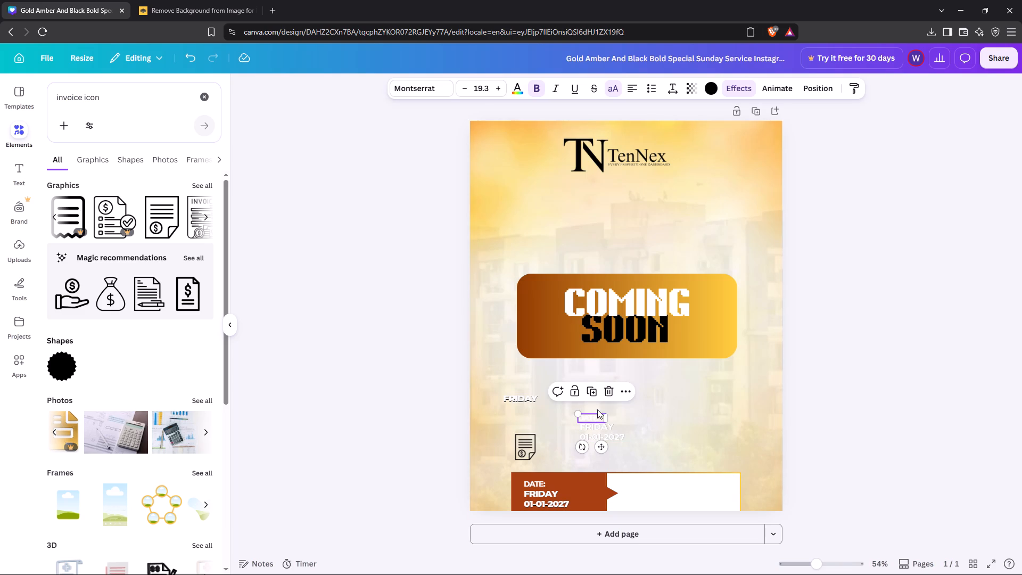
pyautogui.click(608, 391)
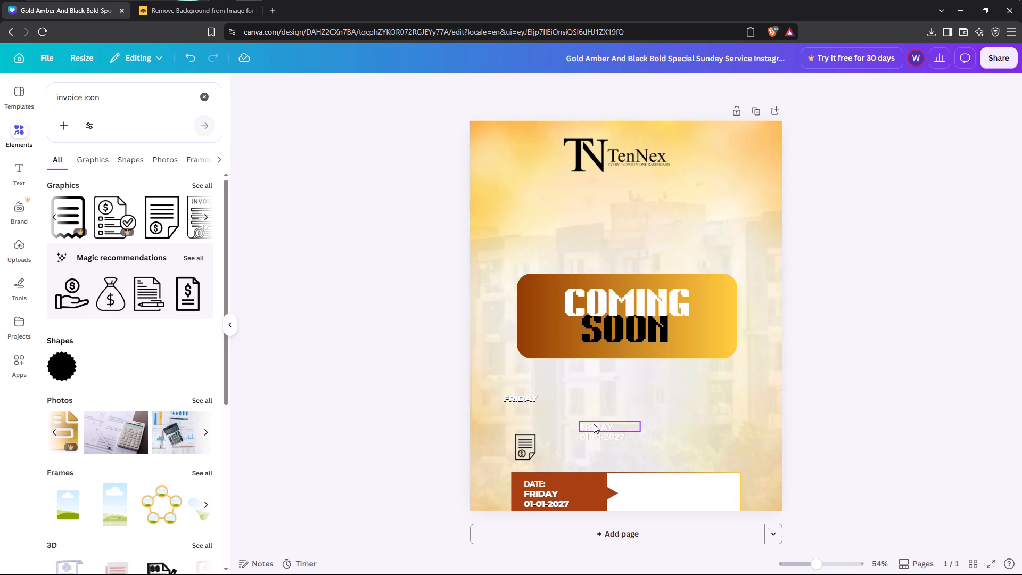
pyautogui.click(594, 424)
pyautogui.click(623, 397)
pyautogui.click(602, 437)
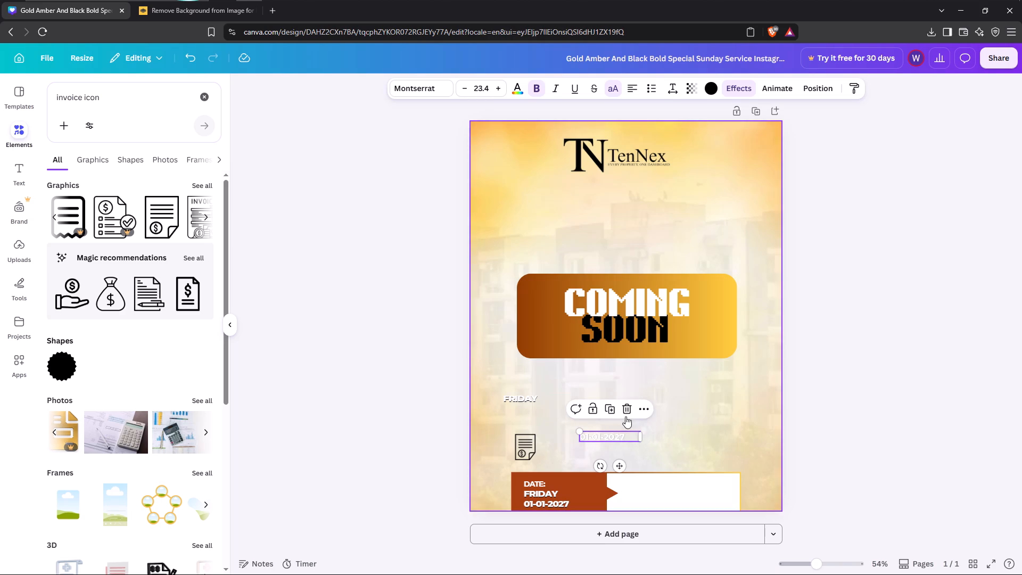
pyautogui.click(628, 413)
# Move the remaining FRIDAY text directly beside the invoice icon, on its right and near its top edge.
pyautogui.moveTo(524, 398); pyautogui.dragTo(561, 439)
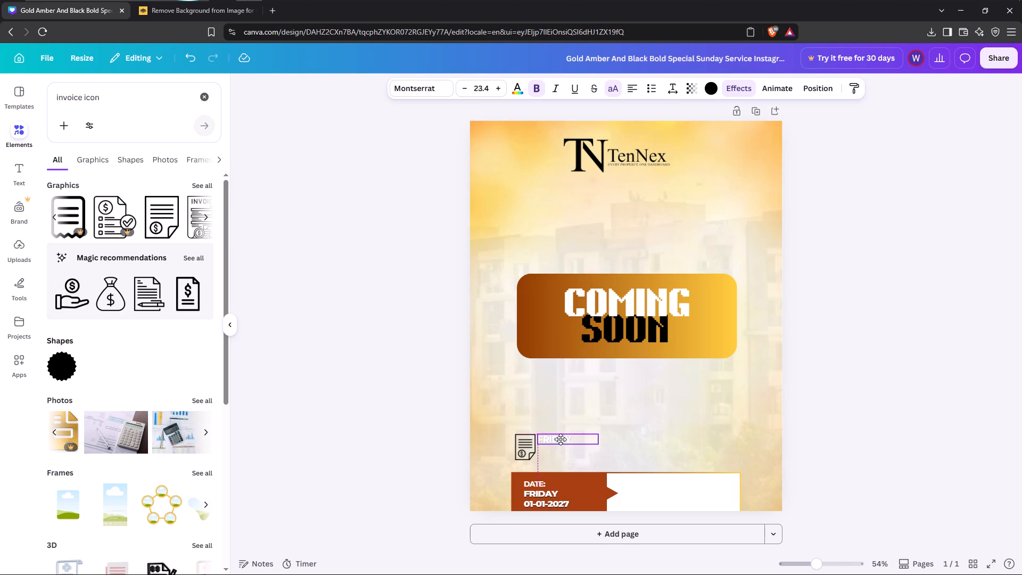
pyautogui.moveTo(561, 439); pyautogui.dragTo(557, 442)
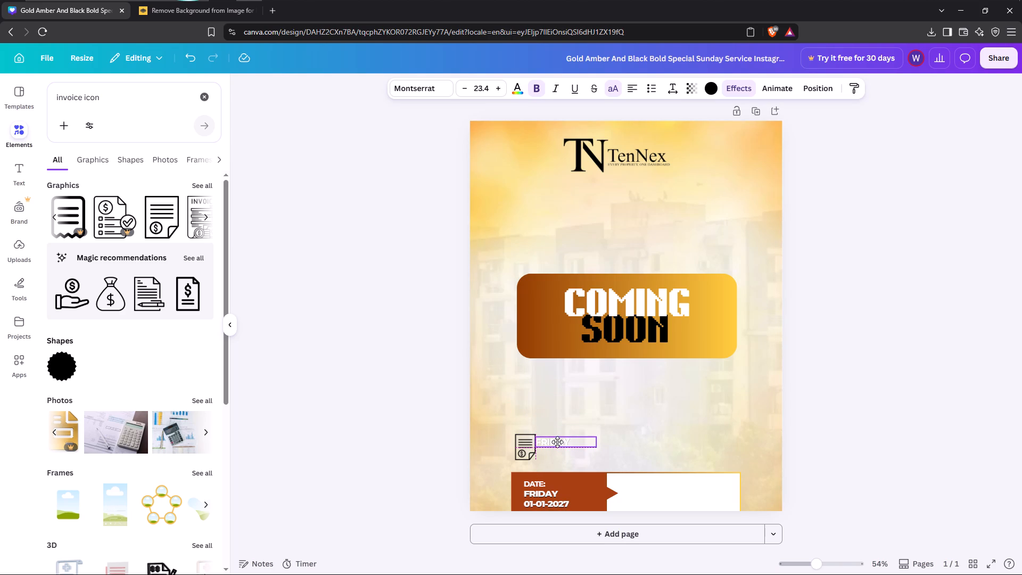
pyautogui.moveTo(557, 442); pyautogui.dragTo(563, 440)
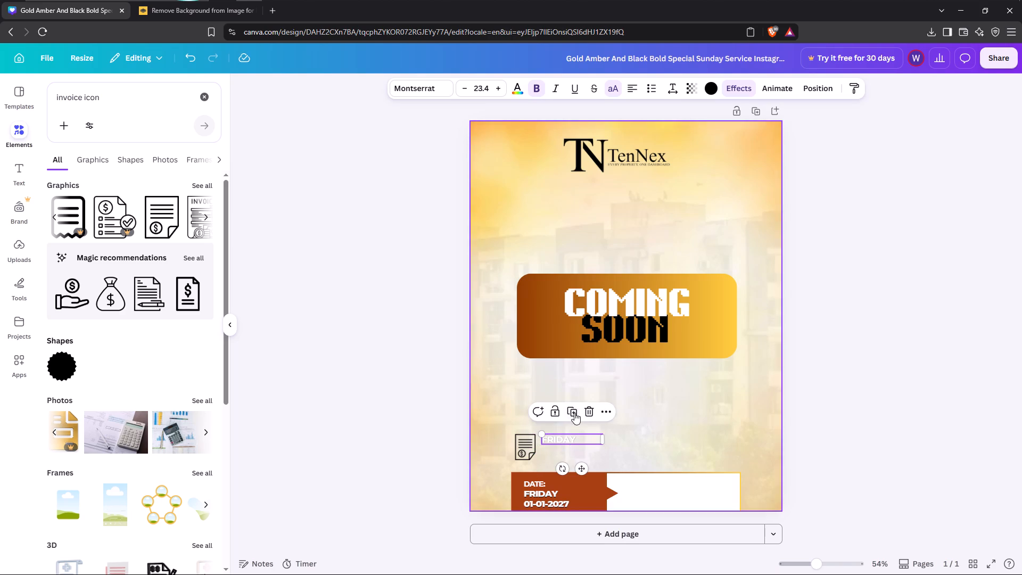
# Replace the FRIDAY text beside the invoice icon with the caption "automatic invoice generation".
pyautogui.click(586, 439)
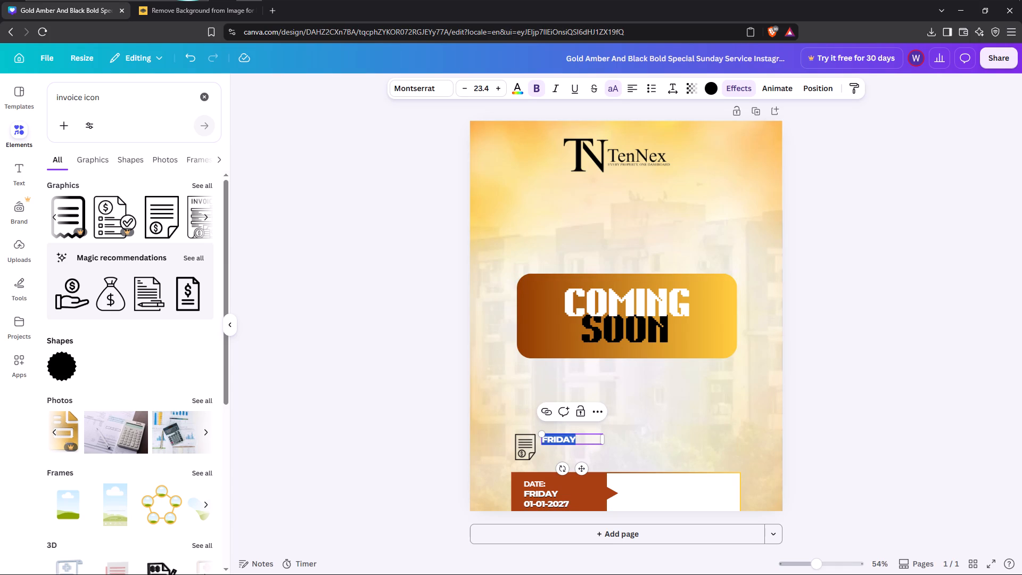
pyautogui.press('a')
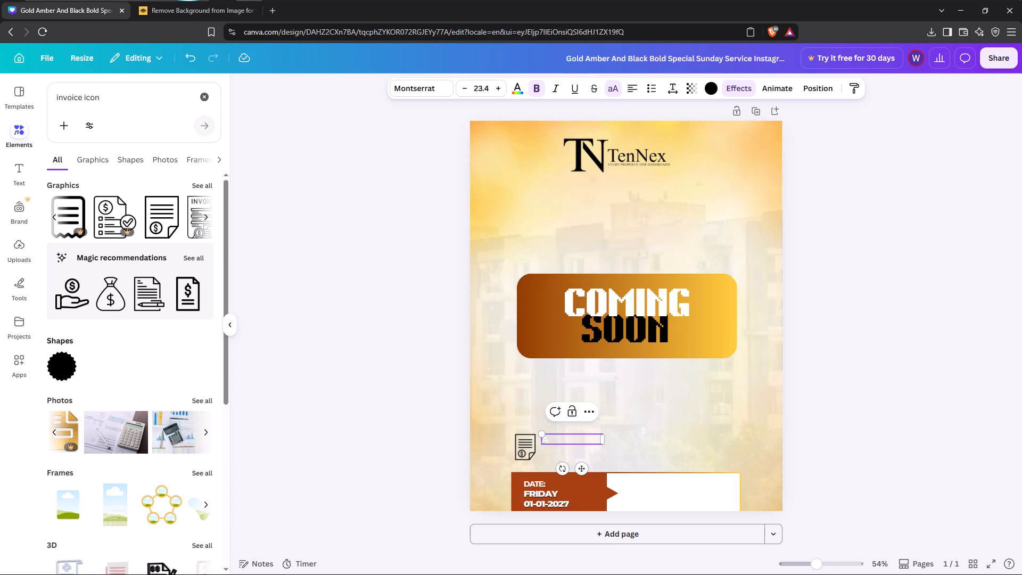
pyautogui.write('utok')
pyautogui.press('BackSpace')
pyautogui.write('matic')
pyautogui.press('space')
pyautogui.write('invoice')
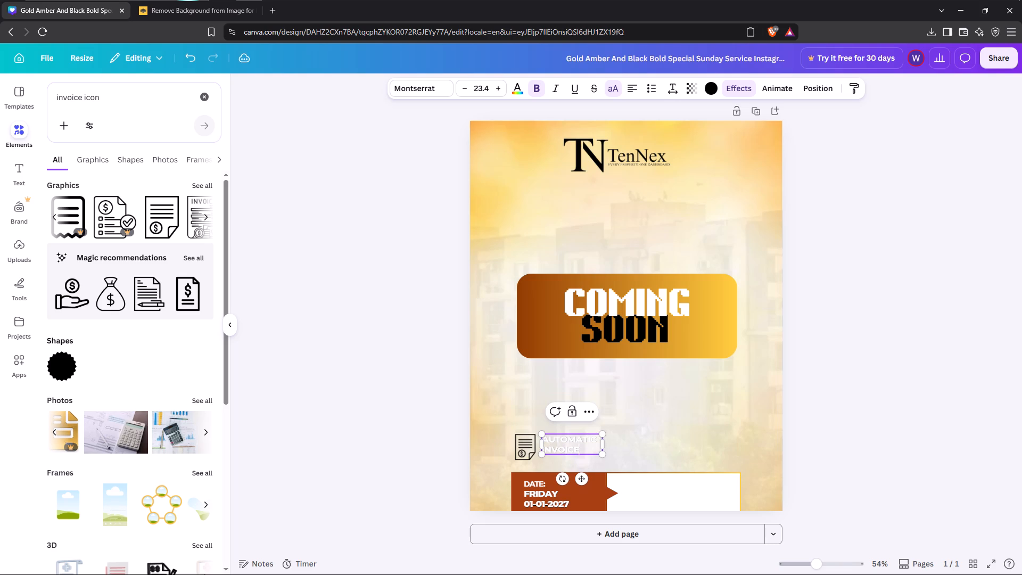
pyautogui.press('space')
pyautogui.write('generat')
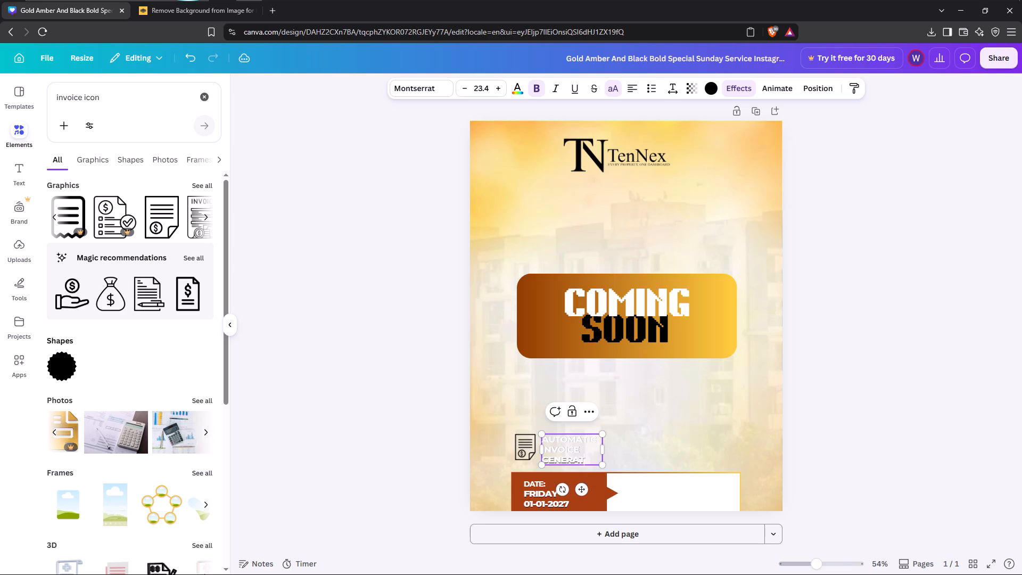
pyautogui.write('ion')
# Reduce the invoice caption's font size to 16.4.
pyautogui.tripleClick(468, 89)
pyautogui.tripleClick(468, 89)
pyautogui.click(468, 89)
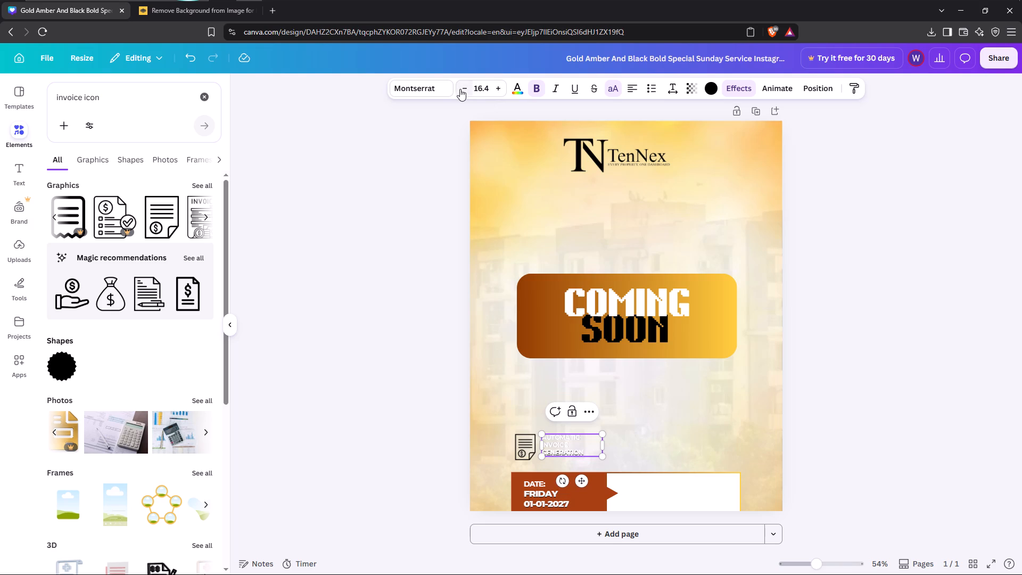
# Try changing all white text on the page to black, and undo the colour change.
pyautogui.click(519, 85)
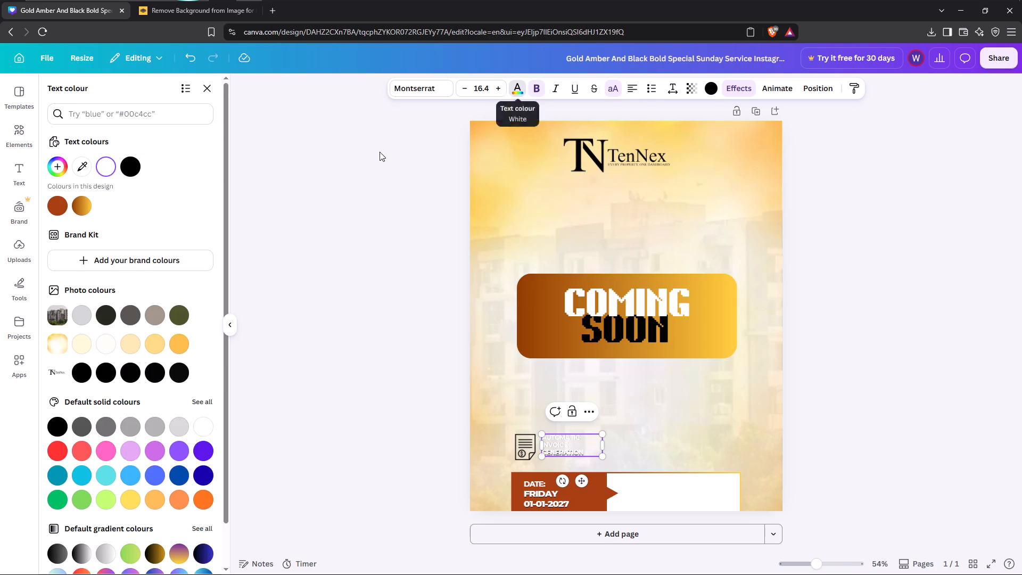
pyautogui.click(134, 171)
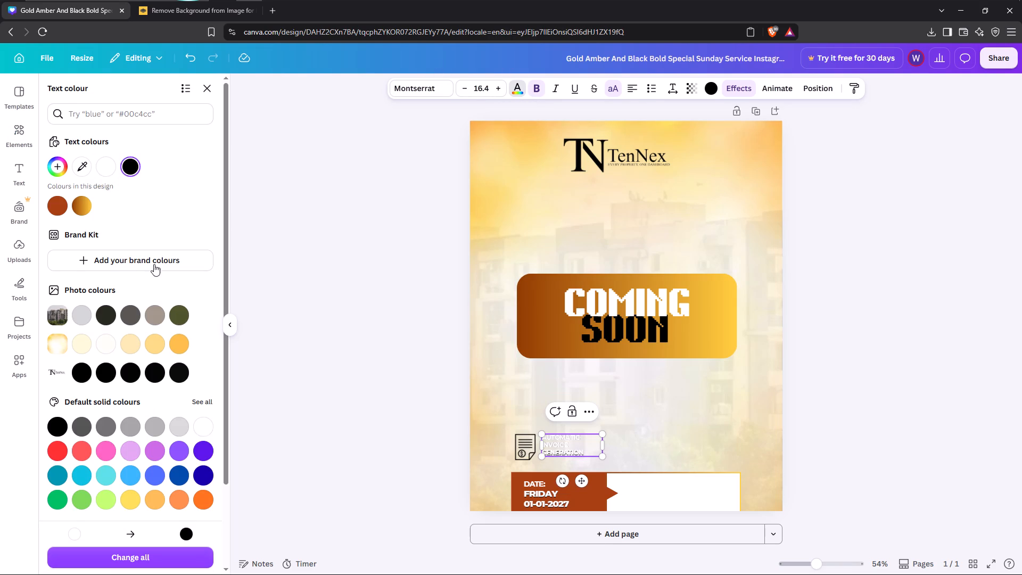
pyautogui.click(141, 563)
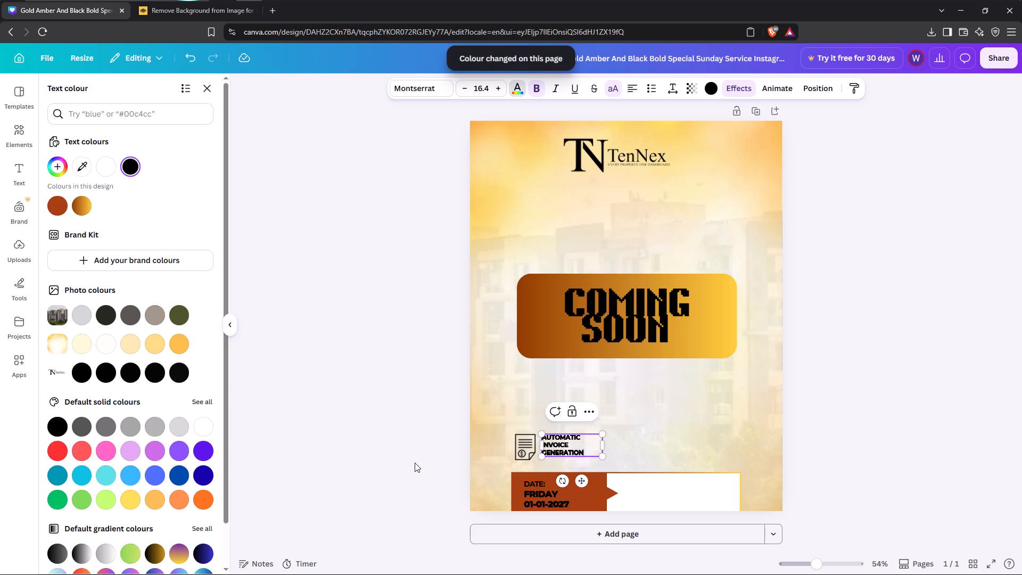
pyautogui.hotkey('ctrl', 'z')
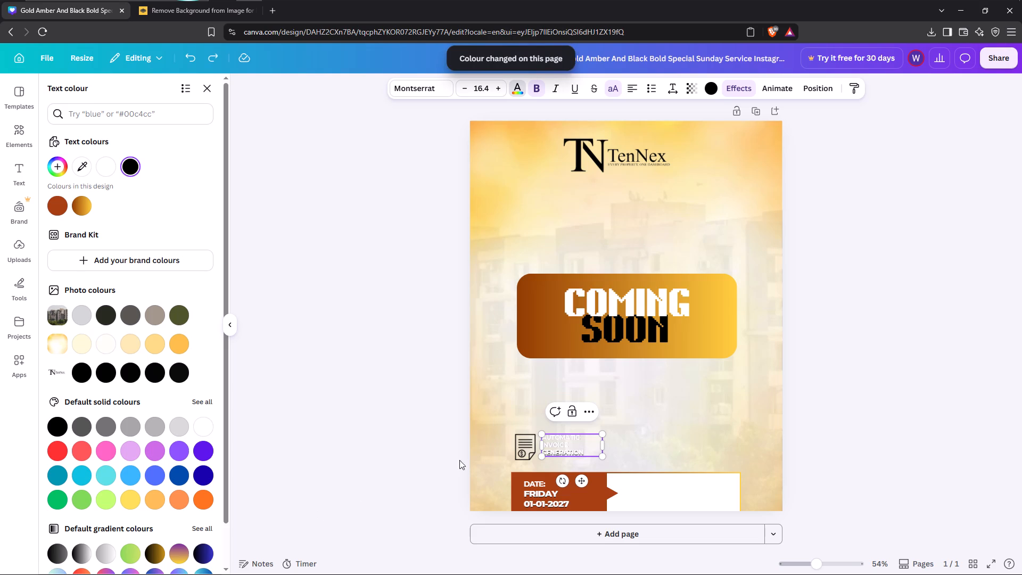
# Recolour only the invoice caption with the near-black colour taken from the building photo.
pyautogui.click(628, 432)
pyautogui.click(573, 442)
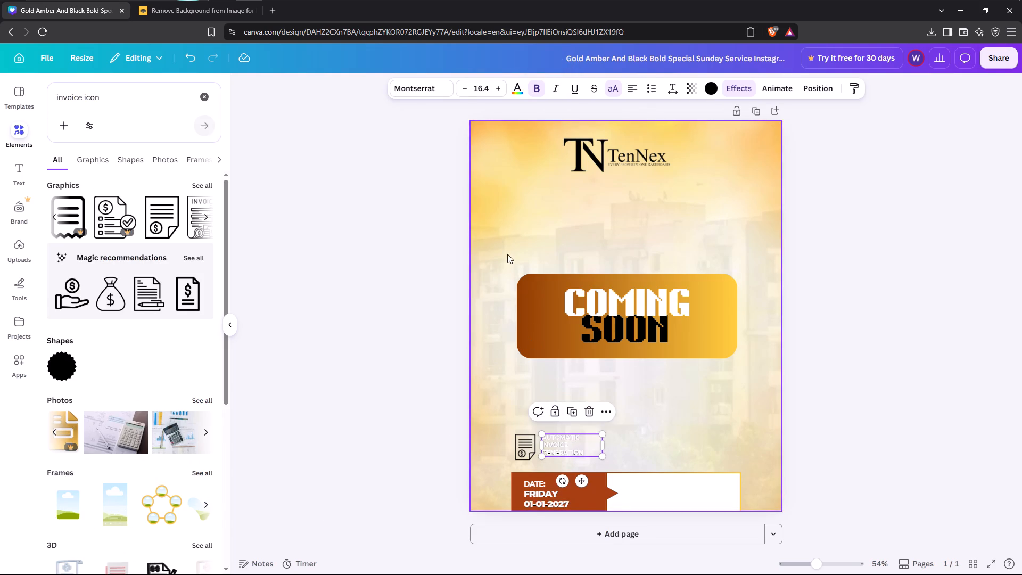
pyautogui.click(519, 89)
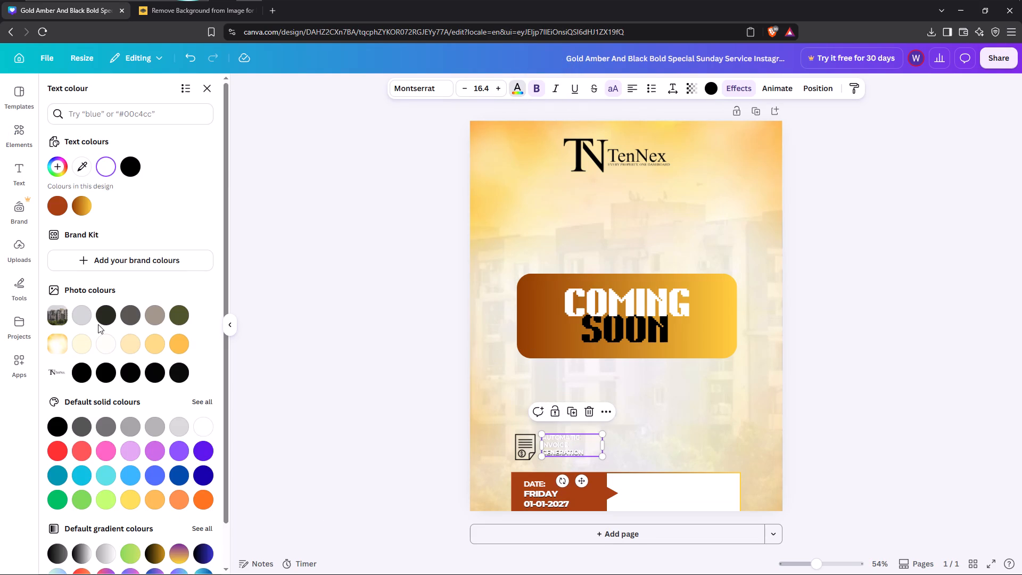
pyautogui.click(100, 315)
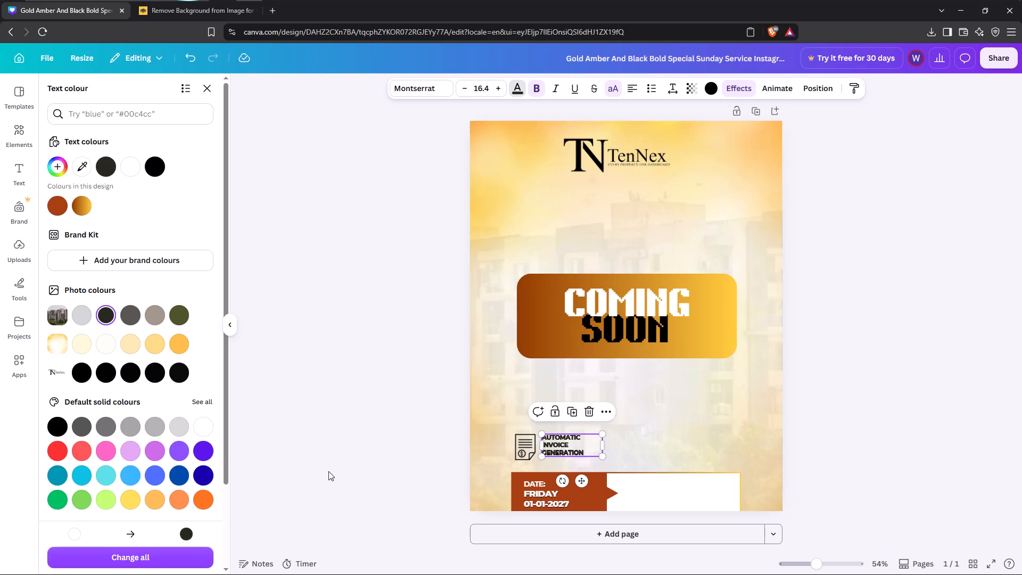
pyautogui.click(647, 440)
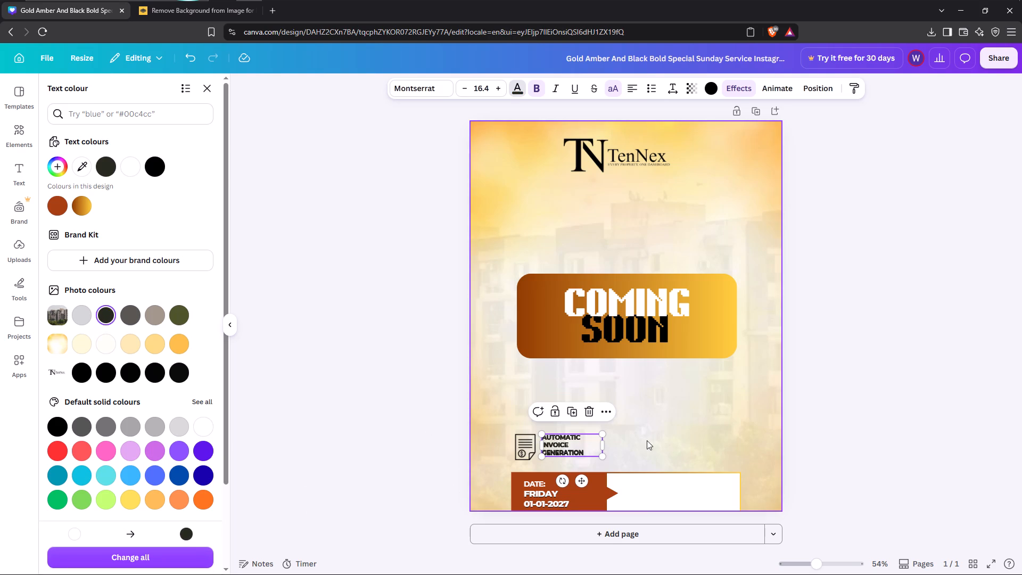
# Nudge the invoice caption closer to its icon and change its font to Open Sans.
pyautogui.click(578, 447)
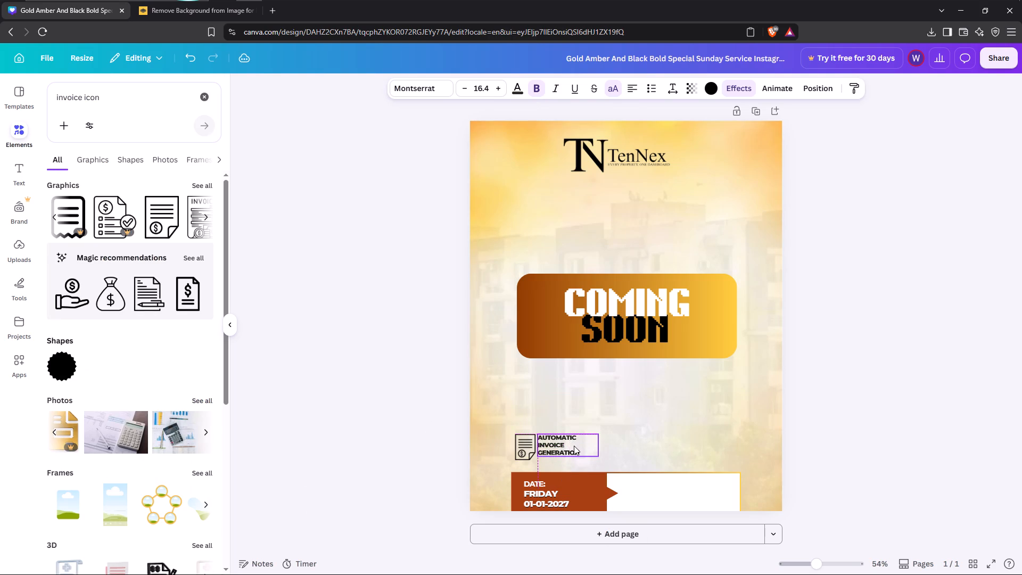
pyautogui.click(408, 92)
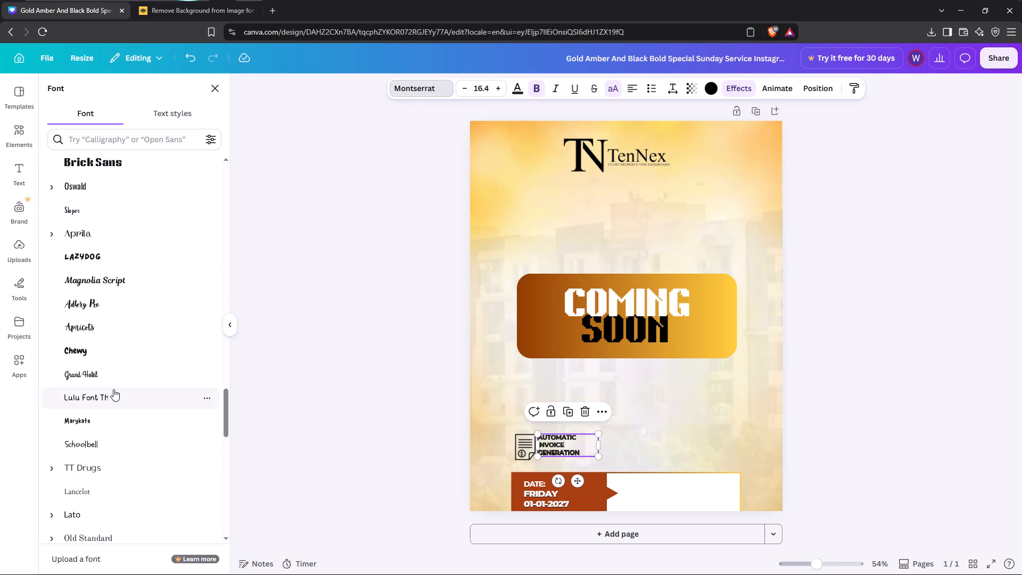
pyautogui.scroll(20, 113, 389)
pyautogui.scroll(1, 113, 389)
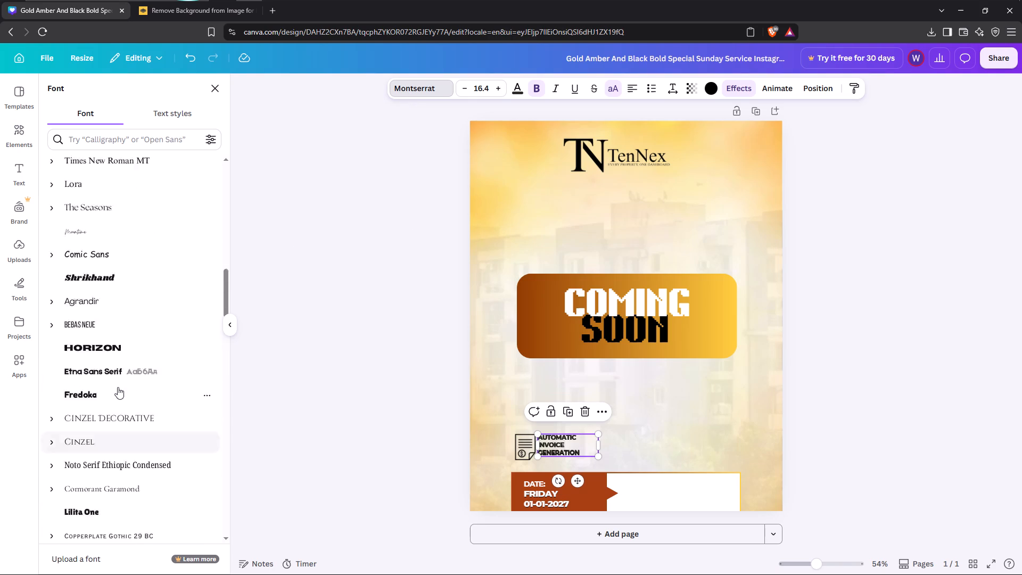
pyautogui.scroll(16, 118, 387)
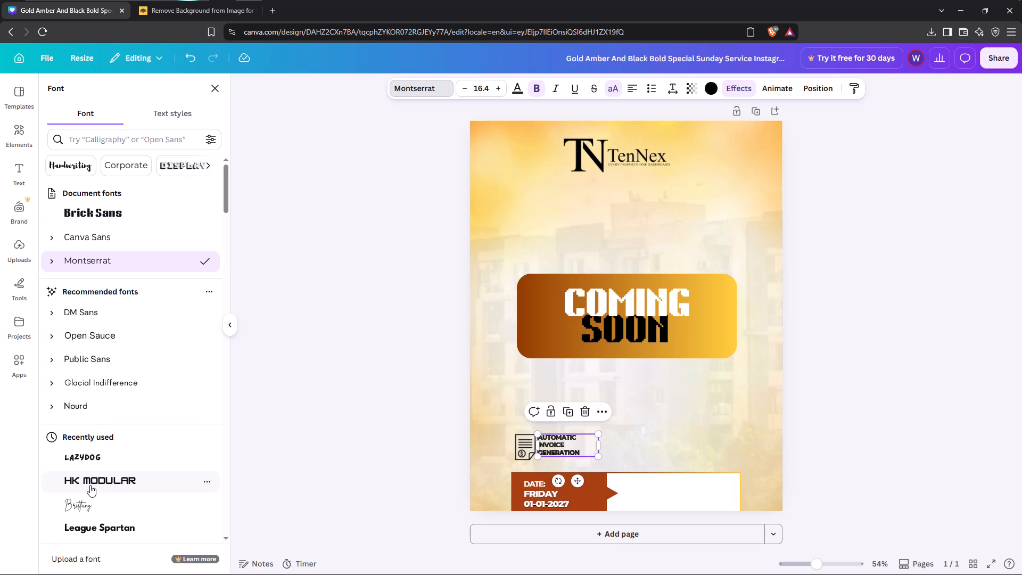
pyautogui.scroll(-6, 93, 483)
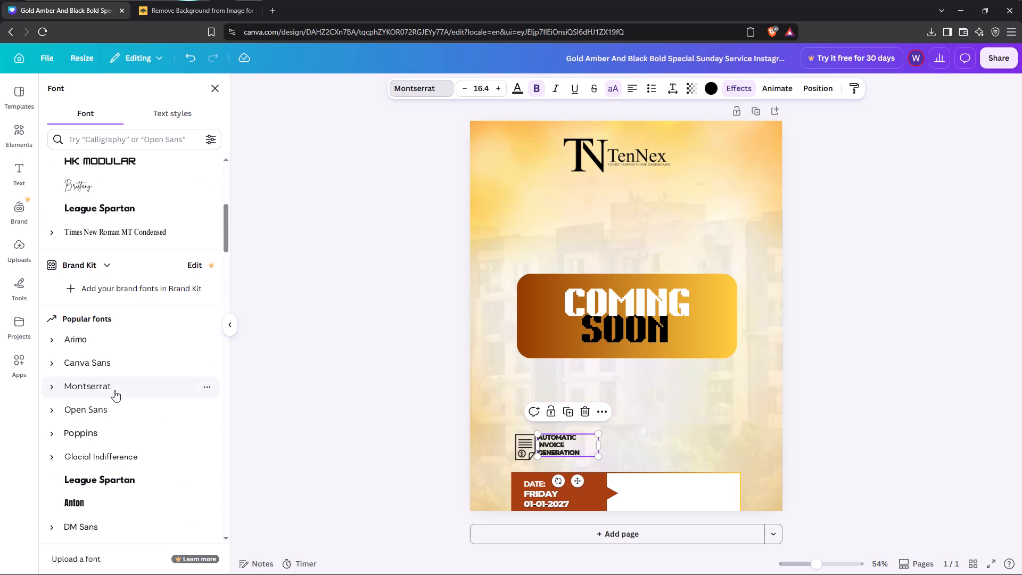
pyautogui.click(108, 404)
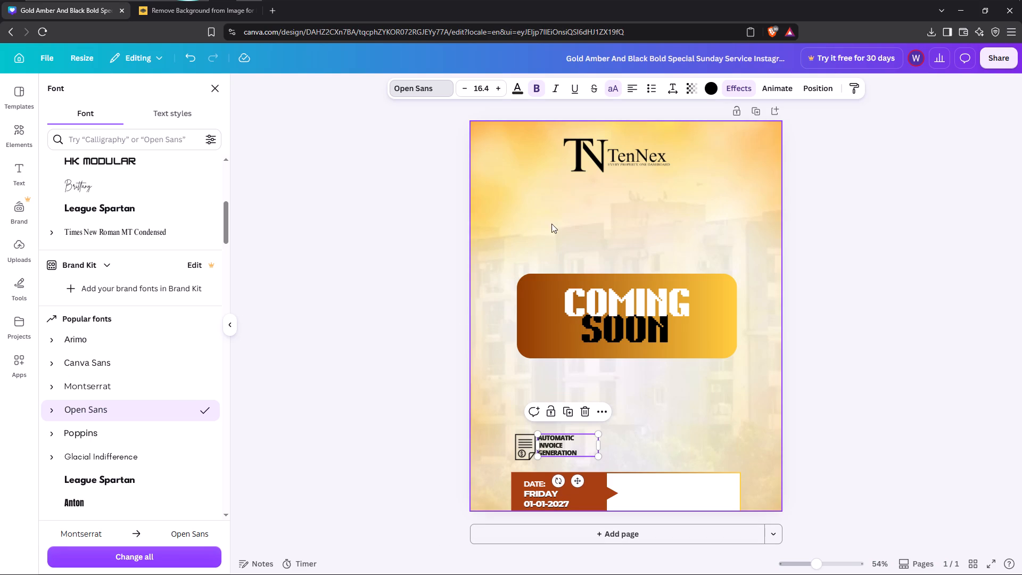
# Remove the bold style from the invoice caption and set its font size to 17.4.
pyautogui.click(539, 88)
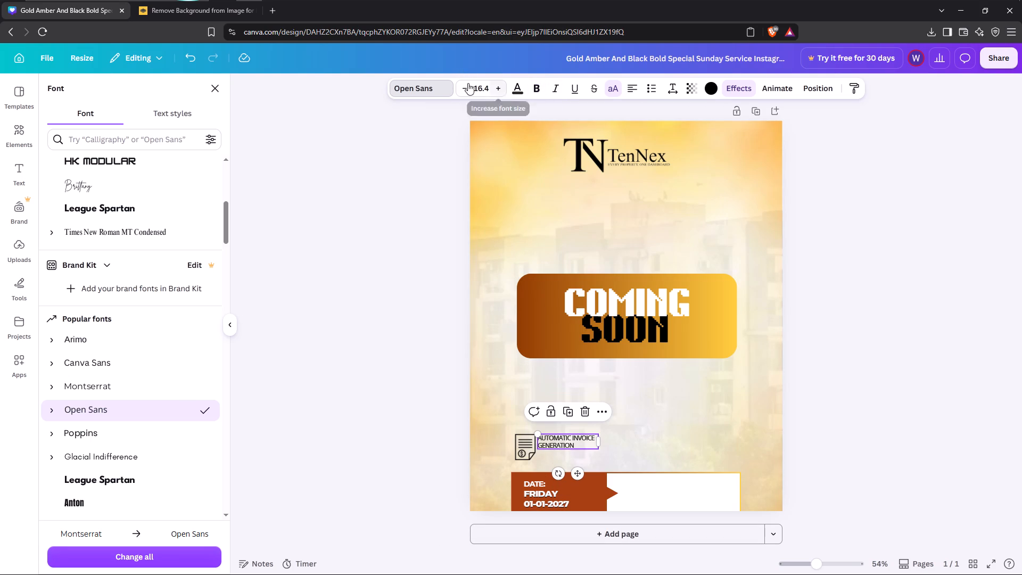
pyautogui.click(502, 87)
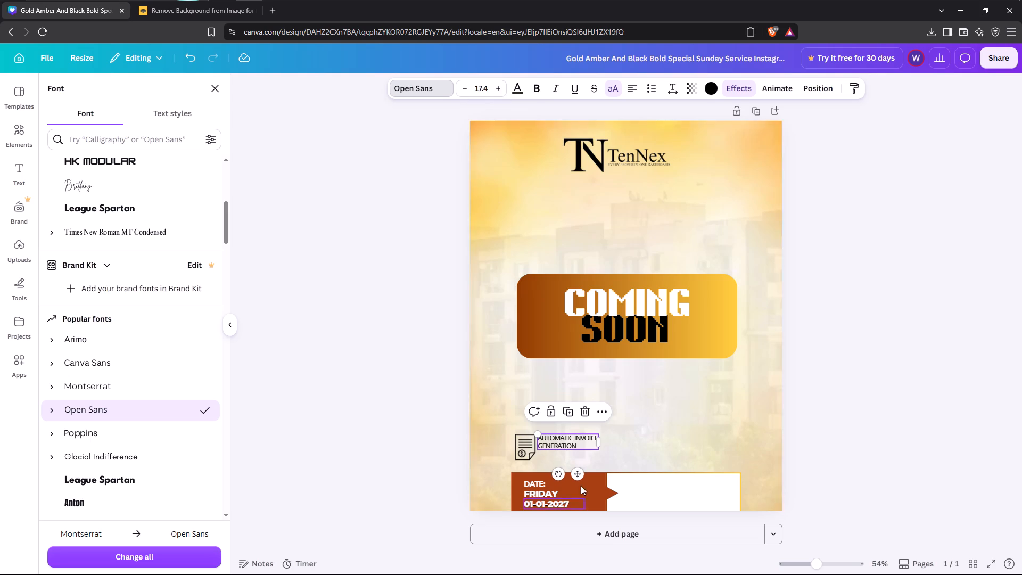
# Move the invoice caption directly below the invoice icon, aligned with the icon's left edge.
pyautogui.click(562, 443)
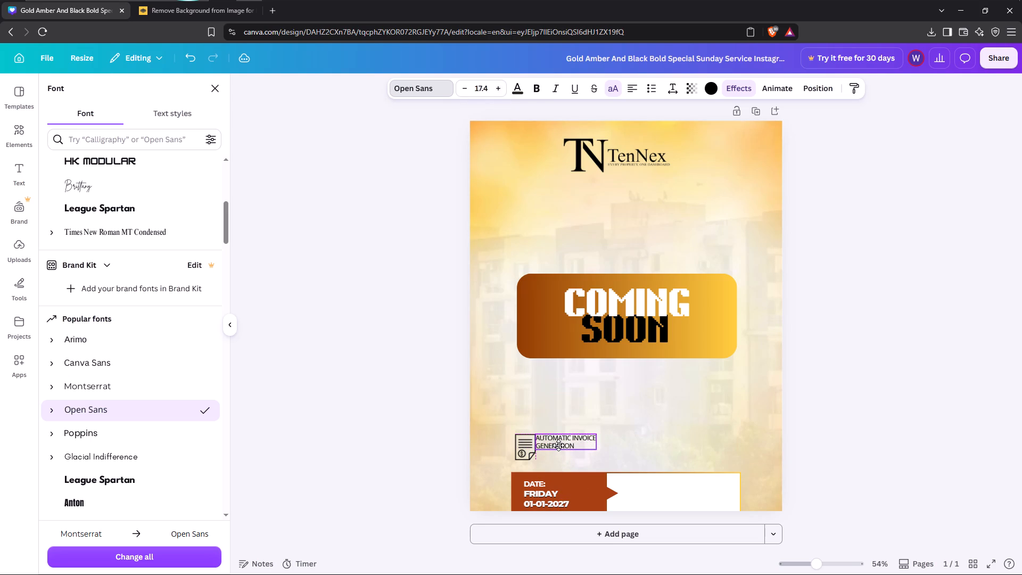
pyautogui.click(622, 442)
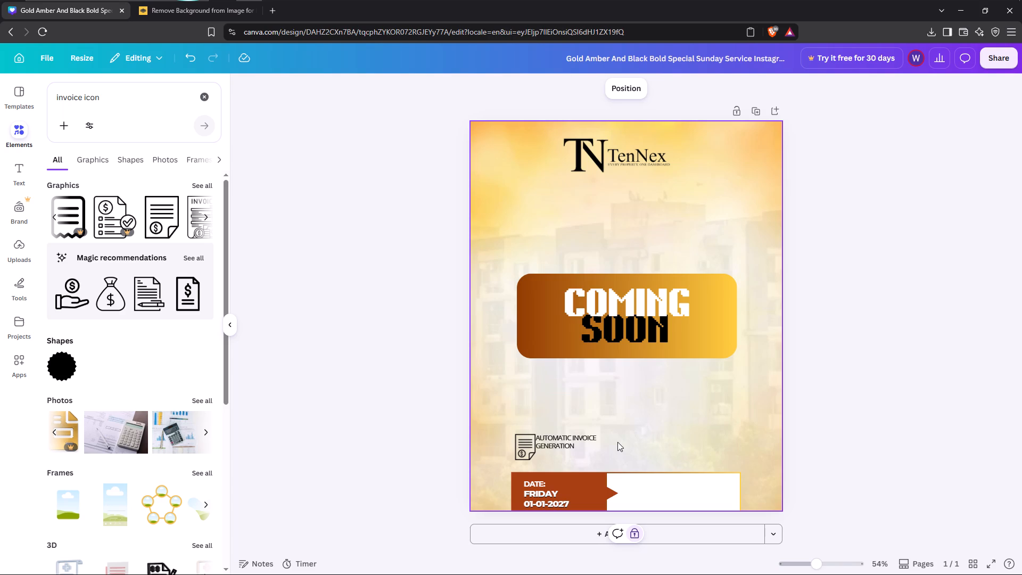
pyautogui.moveTo(570, 440); pyautogui.dragTo(549, 465)
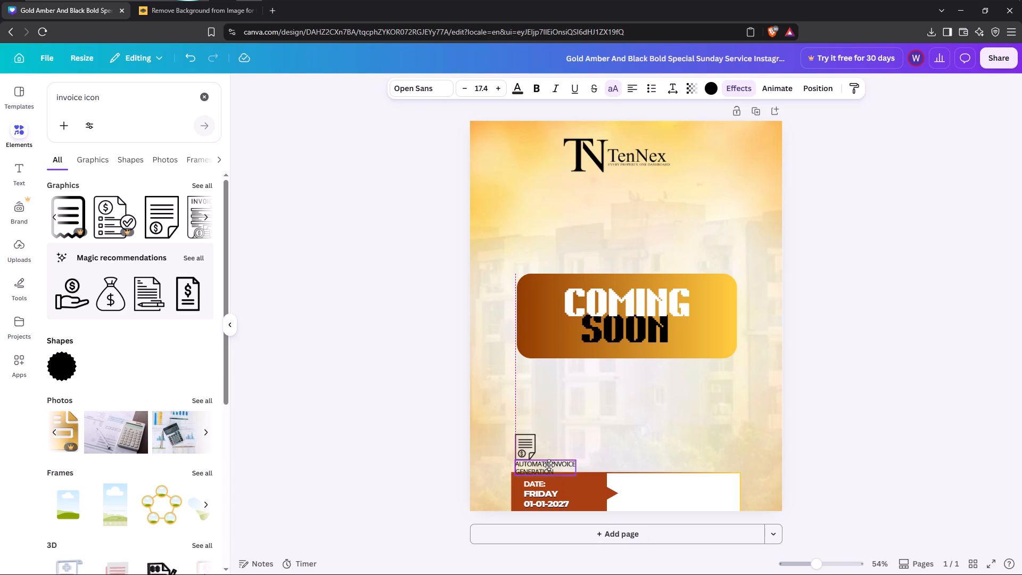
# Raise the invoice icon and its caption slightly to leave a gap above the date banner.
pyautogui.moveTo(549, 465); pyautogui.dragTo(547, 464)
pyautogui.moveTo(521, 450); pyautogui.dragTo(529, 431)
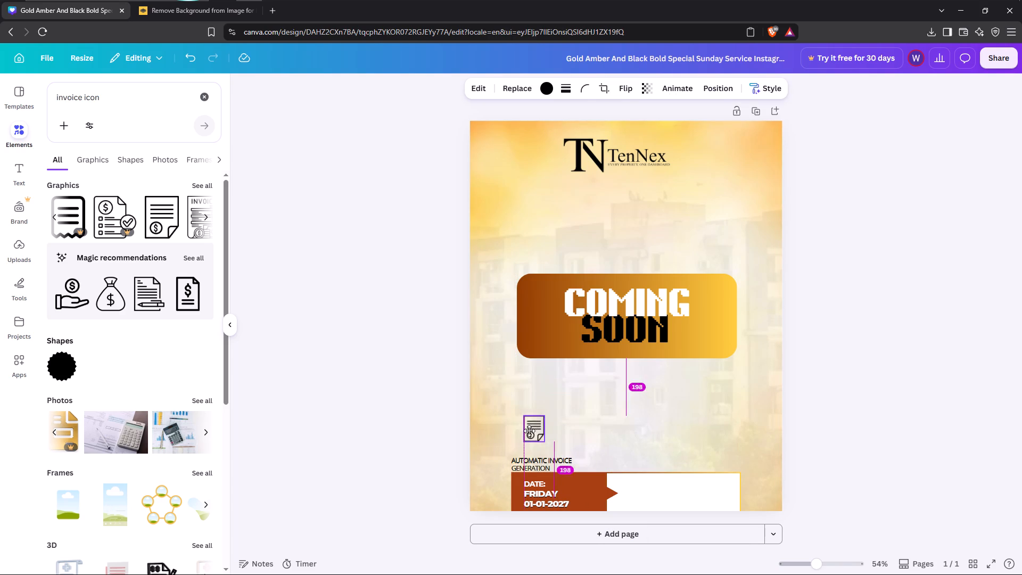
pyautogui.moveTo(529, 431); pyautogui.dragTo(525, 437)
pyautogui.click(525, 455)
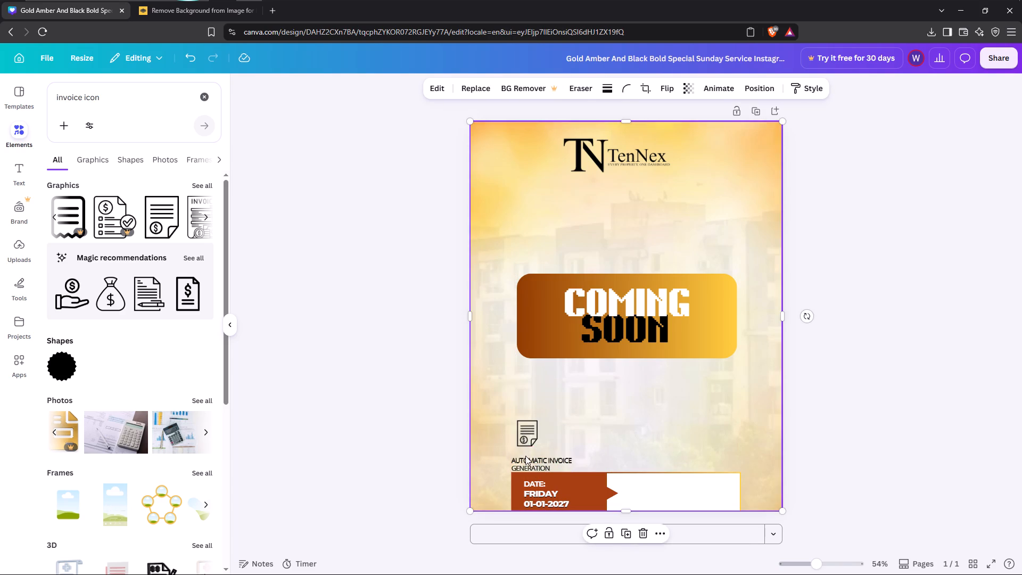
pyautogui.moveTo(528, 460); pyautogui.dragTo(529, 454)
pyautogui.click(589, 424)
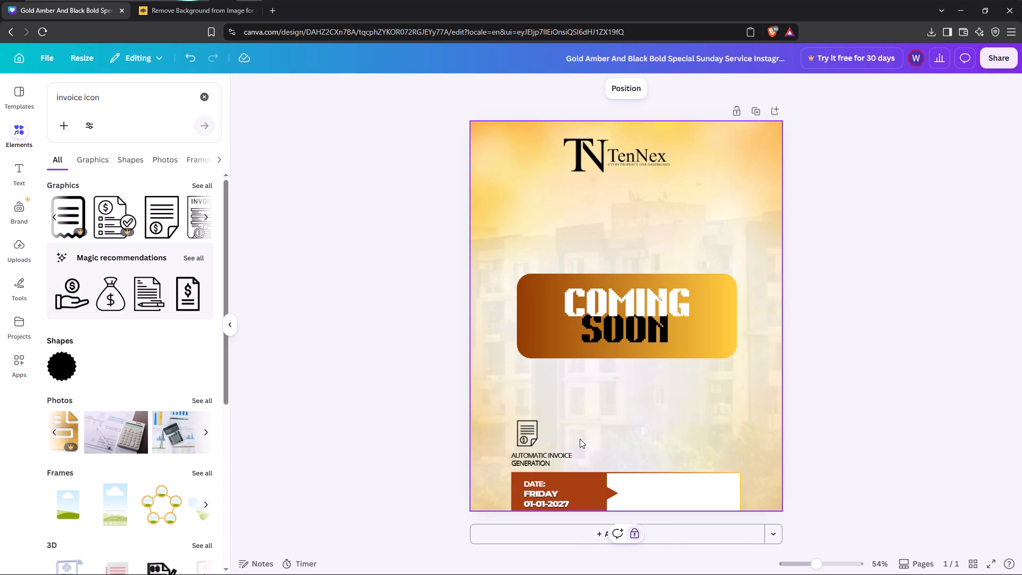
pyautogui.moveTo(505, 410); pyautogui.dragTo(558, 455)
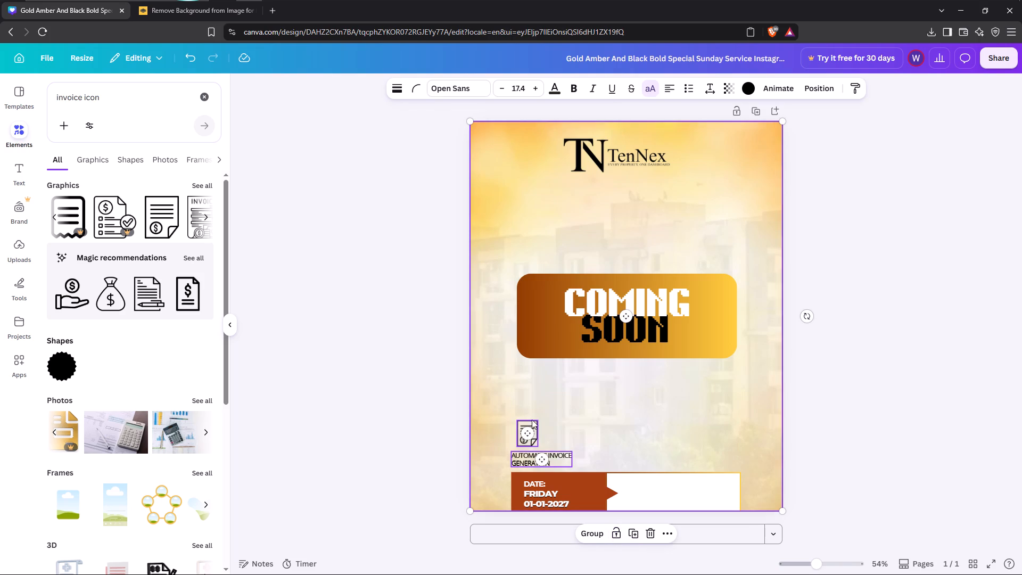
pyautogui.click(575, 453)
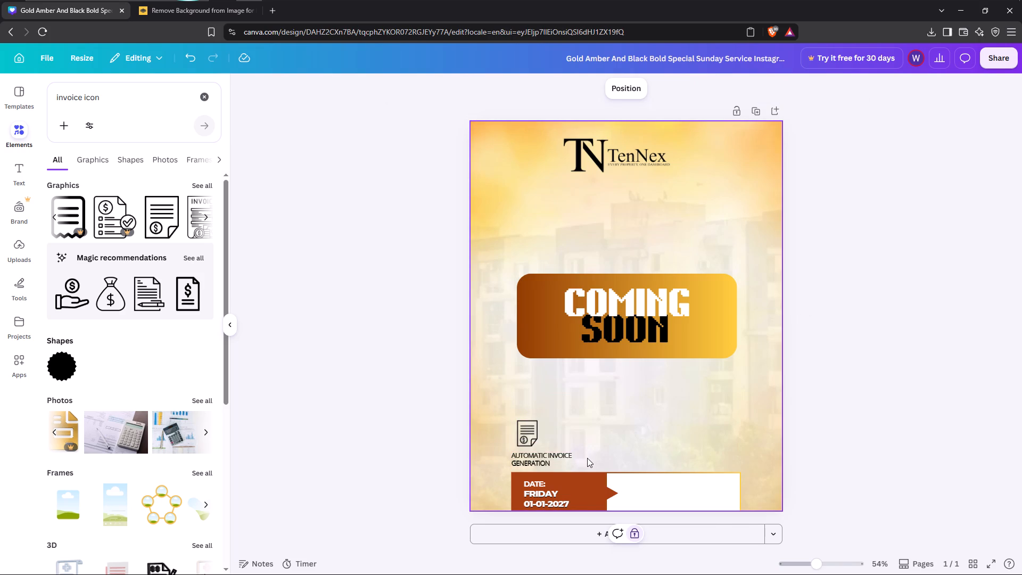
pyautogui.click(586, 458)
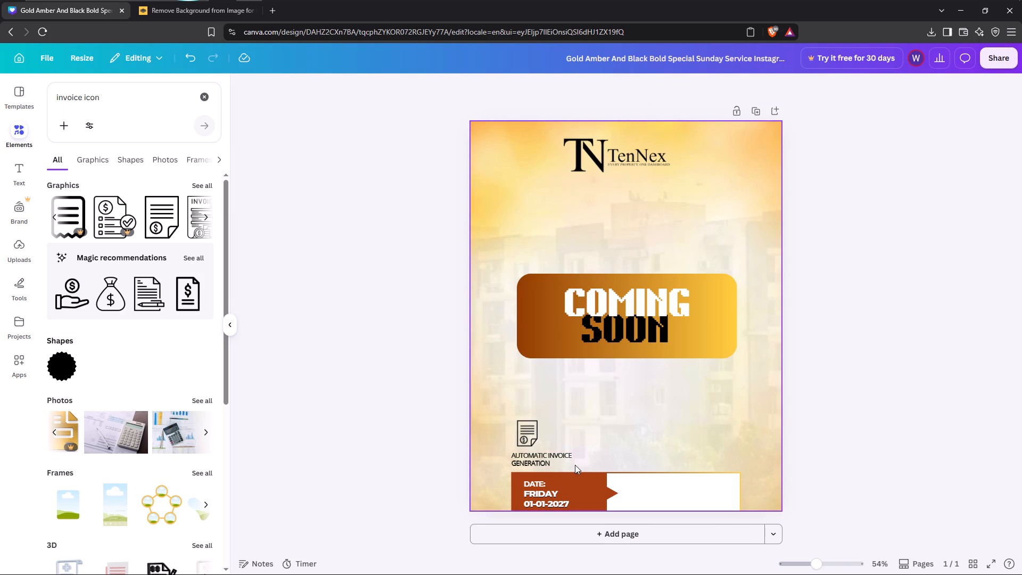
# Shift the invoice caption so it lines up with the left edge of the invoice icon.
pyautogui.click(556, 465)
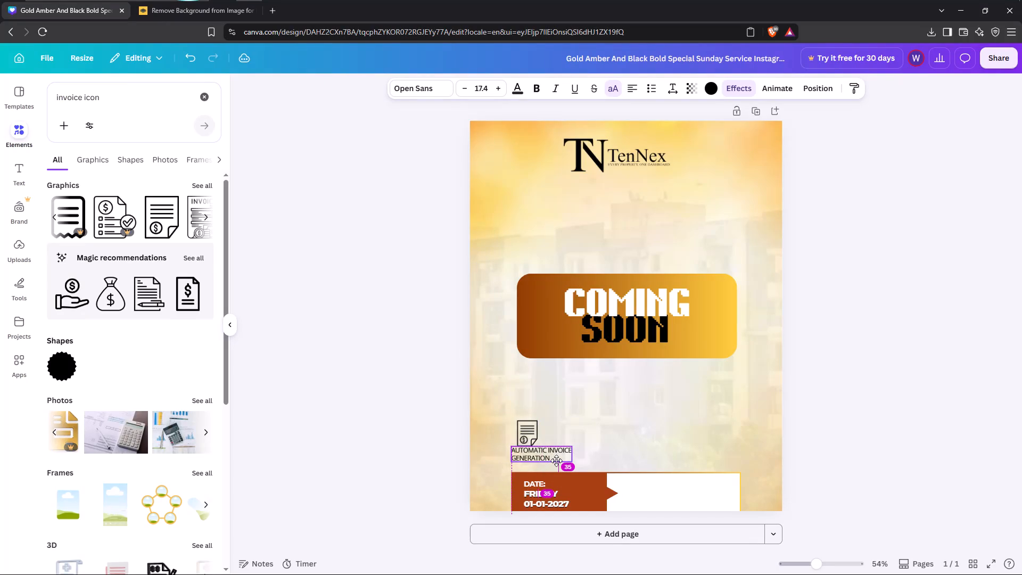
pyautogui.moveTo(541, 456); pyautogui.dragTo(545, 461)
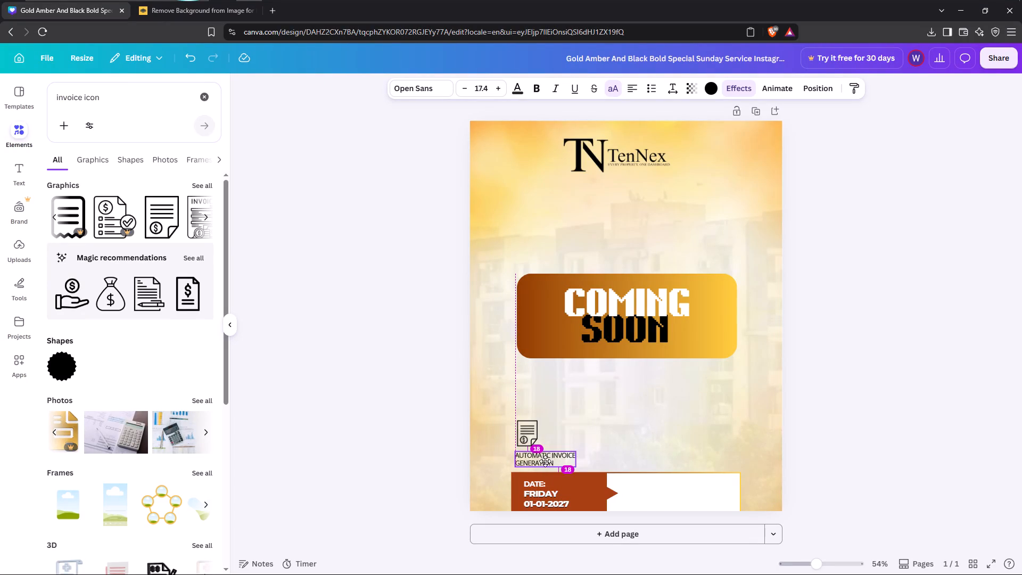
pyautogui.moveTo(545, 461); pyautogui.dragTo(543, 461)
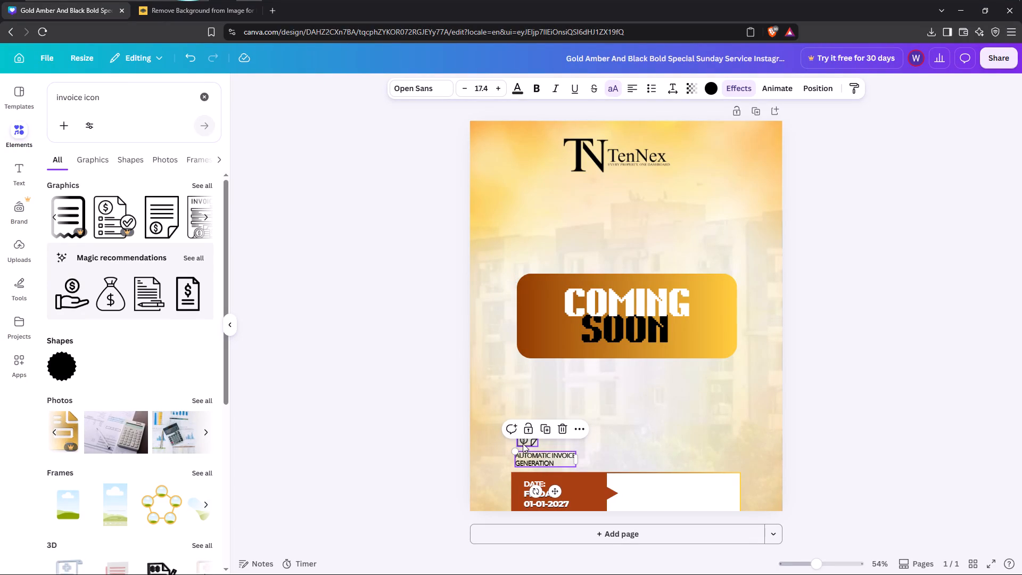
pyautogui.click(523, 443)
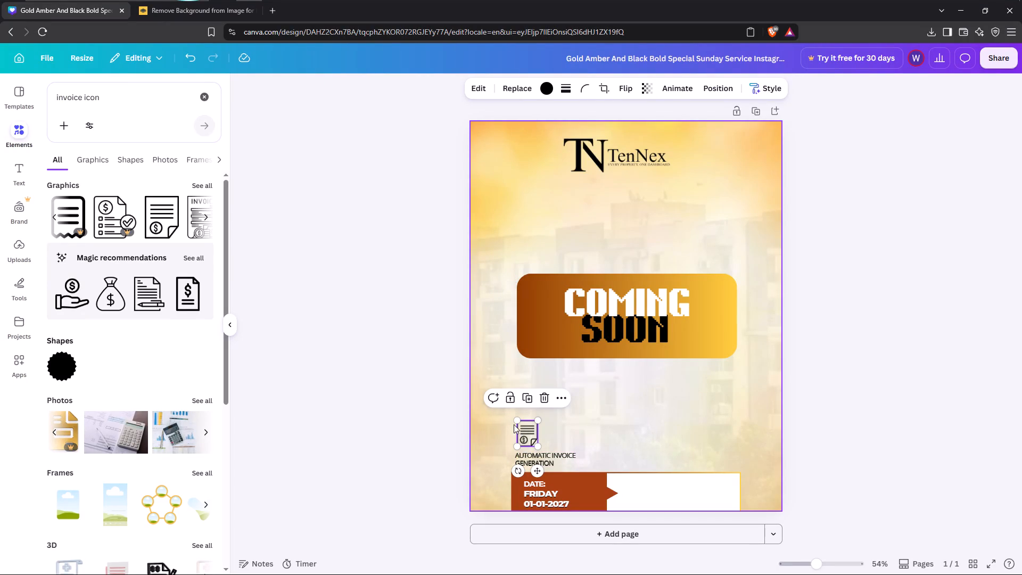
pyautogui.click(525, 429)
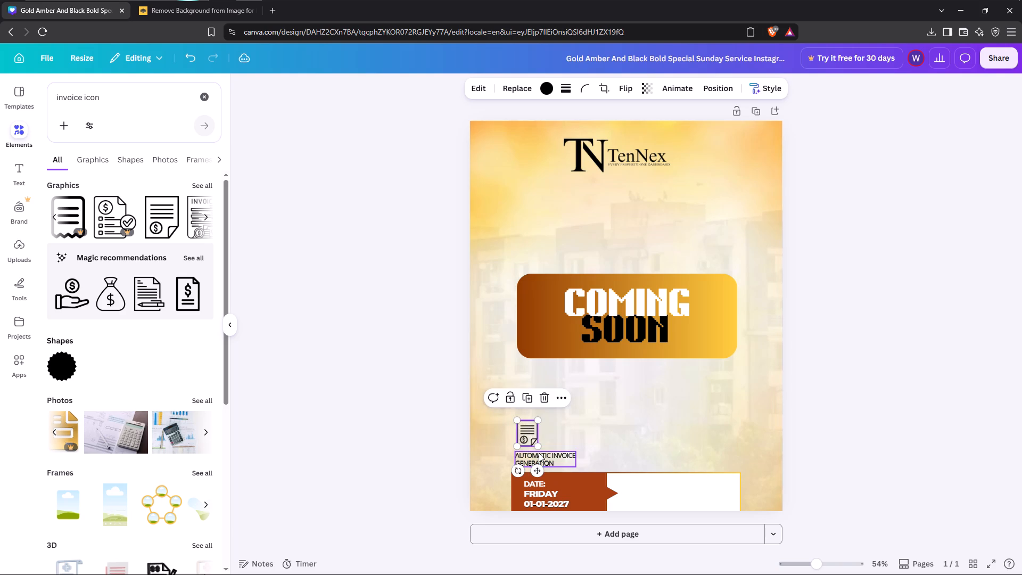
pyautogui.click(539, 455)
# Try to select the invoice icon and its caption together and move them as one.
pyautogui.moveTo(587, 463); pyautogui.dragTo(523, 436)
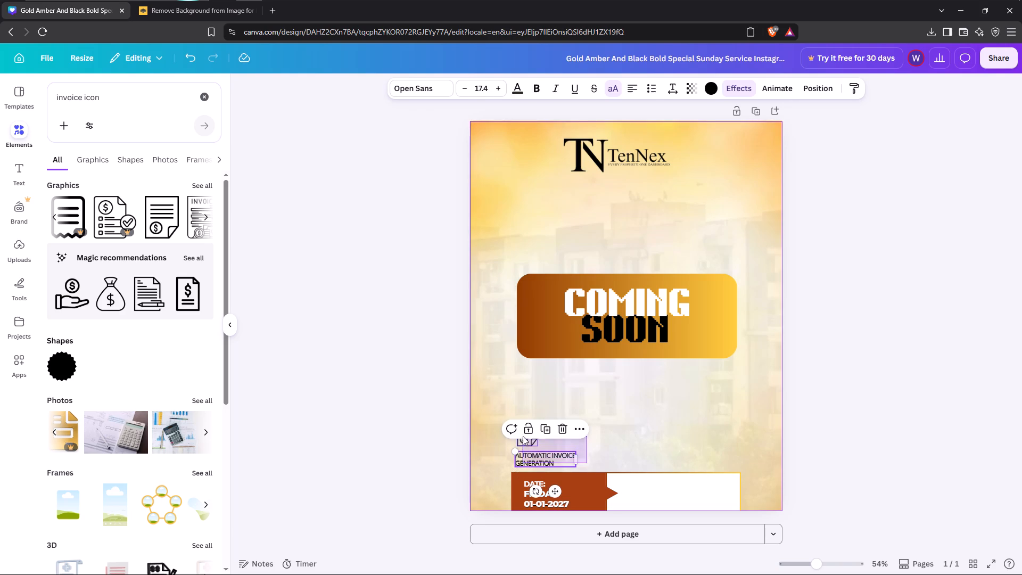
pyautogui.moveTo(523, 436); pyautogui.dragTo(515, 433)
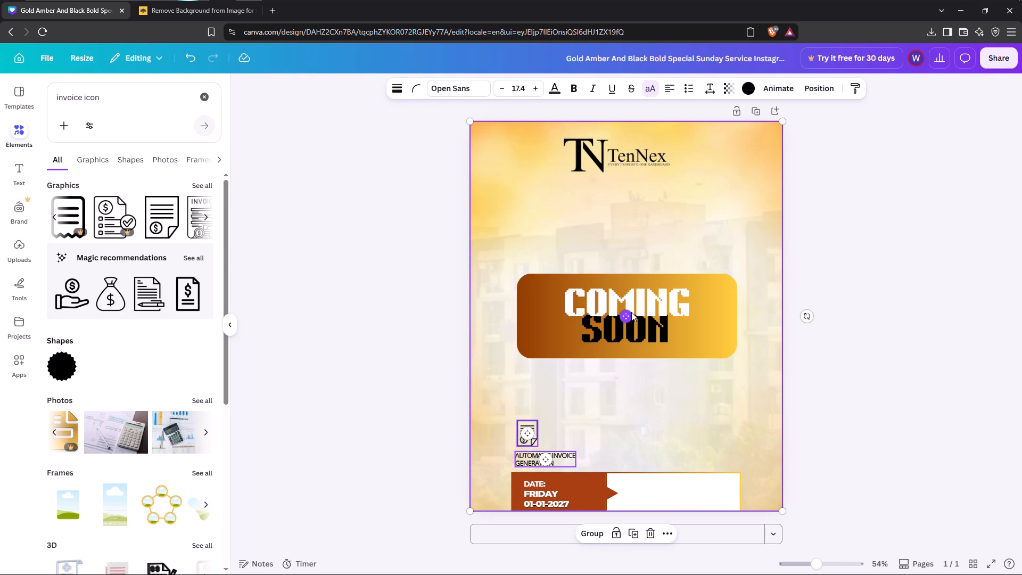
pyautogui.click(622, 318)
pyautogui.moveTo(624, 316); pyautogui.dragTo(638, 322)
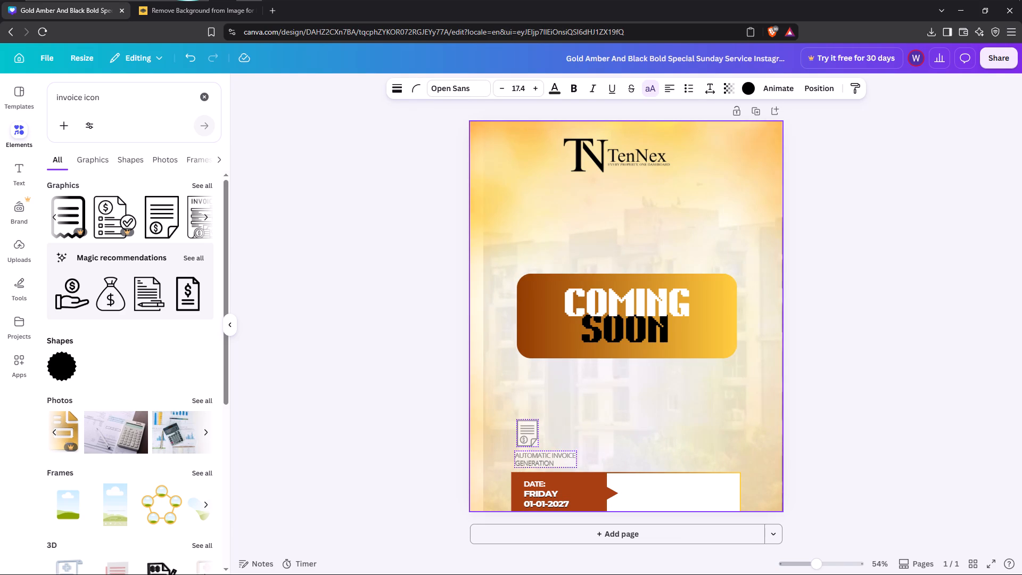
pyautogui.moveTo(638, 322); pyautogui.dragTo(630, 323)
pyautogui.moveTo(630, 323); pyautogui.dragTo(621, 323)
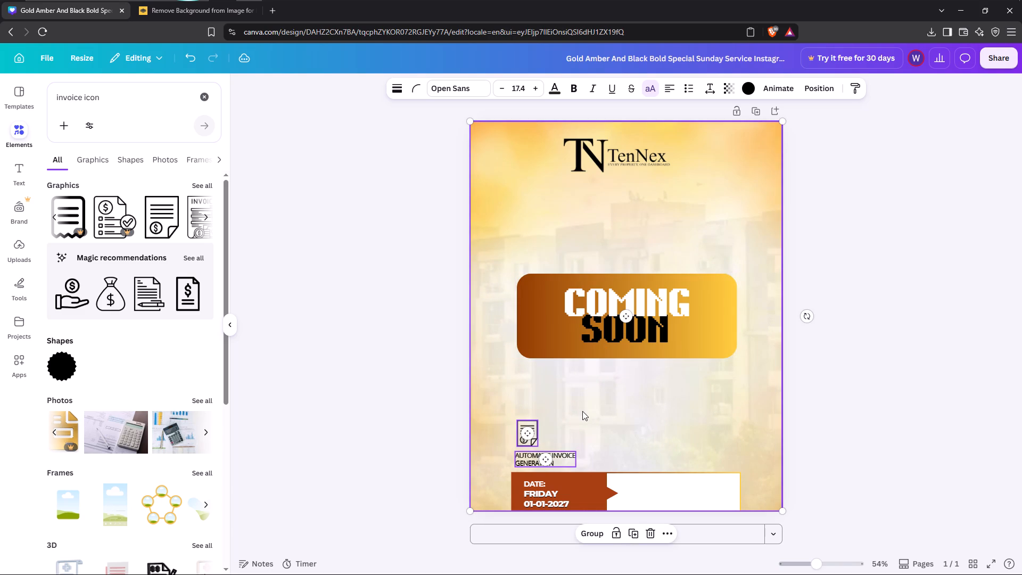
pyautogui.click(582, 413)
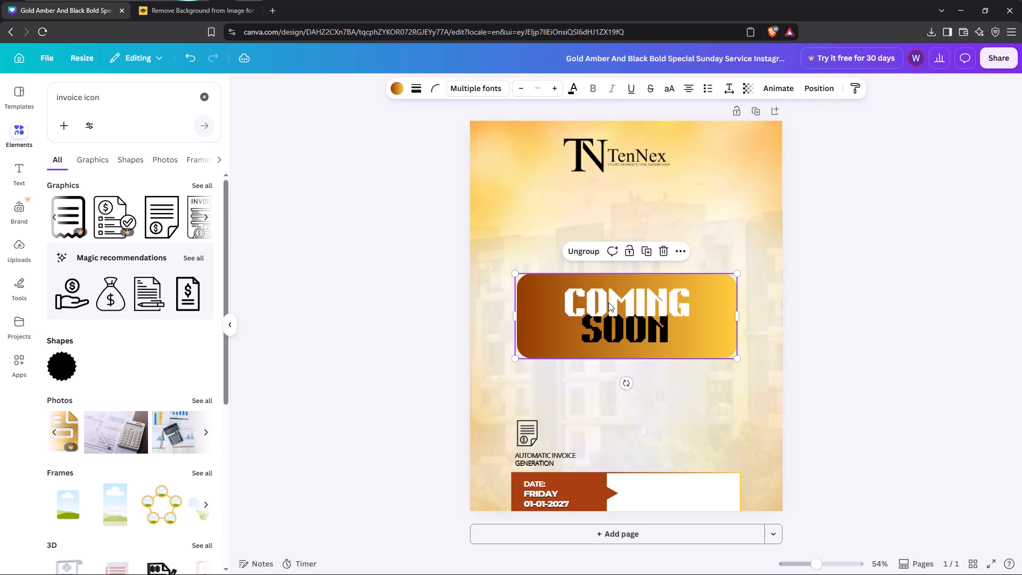
# Duplicate the COMING SOON banner, place the copy above the invoice icon, and move the original higher up toward the logo.
pyautogui.click(644, 252)
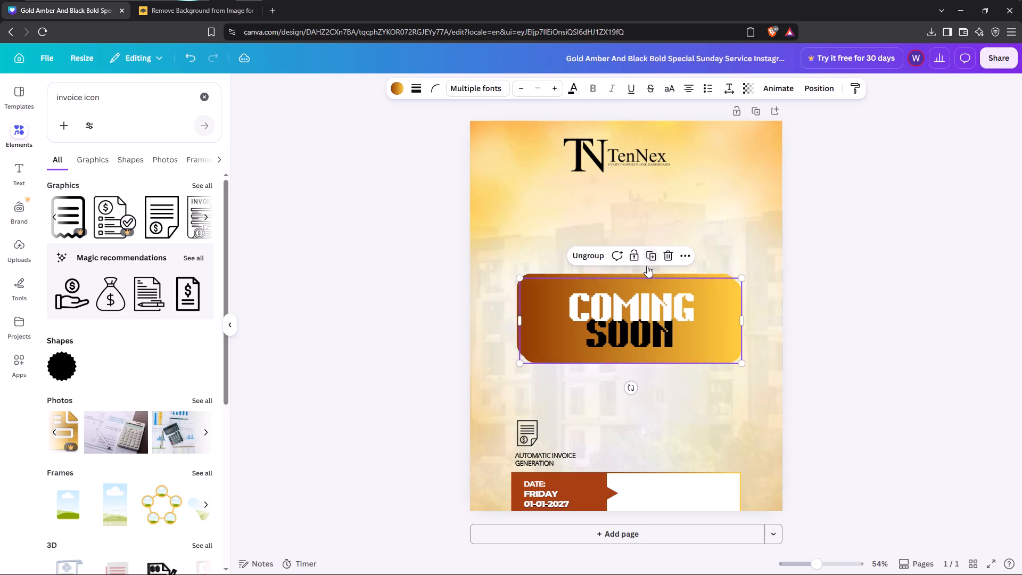
pyautogui.moveTo(631, 322); pyautogui.dragTo(629, 397)
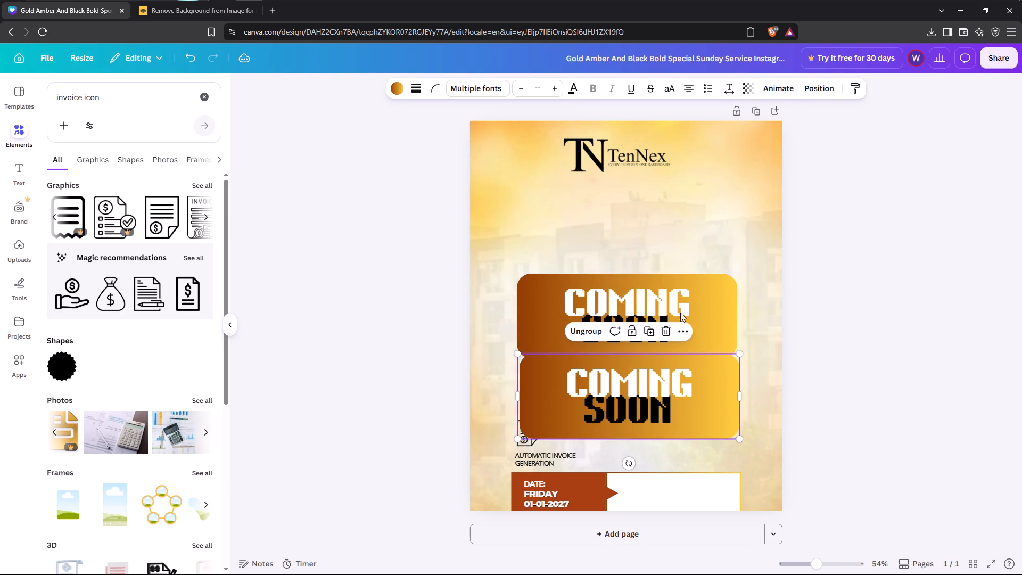
pyautogui.click(690, 298)
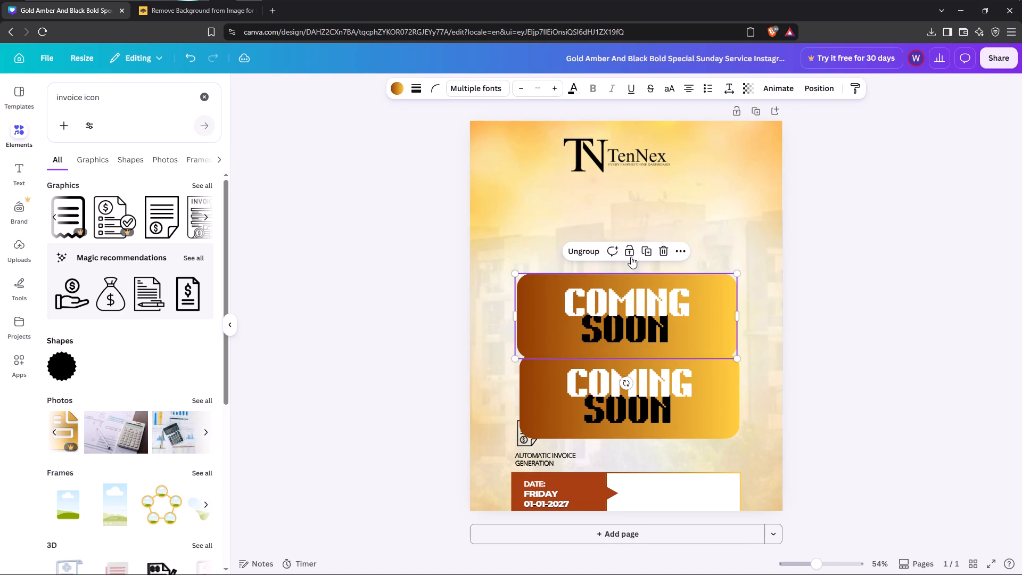
pyautogui.moveTo(680, 334); pyautogui.dragTo(674, 276)
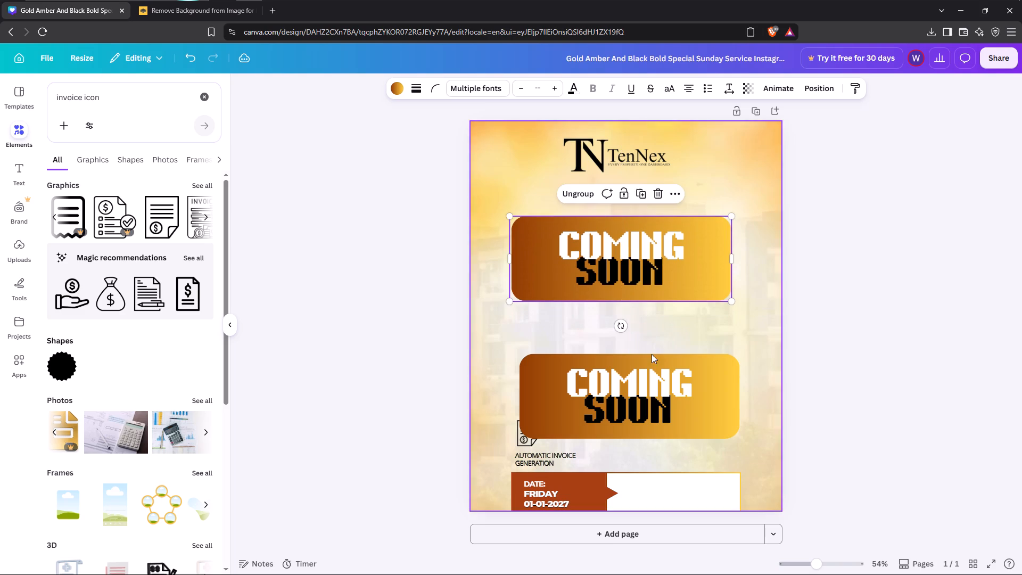
pyautogui.moveTo(680, 417); pyautogui.dragTo(664, 392)
# Ungroup the lower banner copy and delete its COMING and SOON texts, keeping only the empty gradient rectangle.
pyautogui.click(603, 387)
pyautogui.click(586, 343)
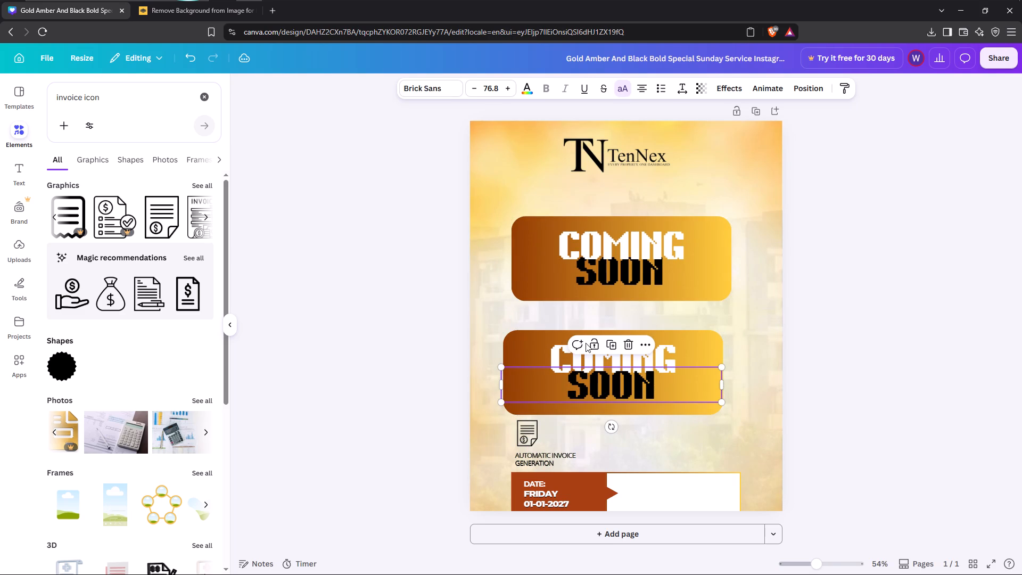
pyautogui.click(628, 339)
pyautogui.click(613, 360)
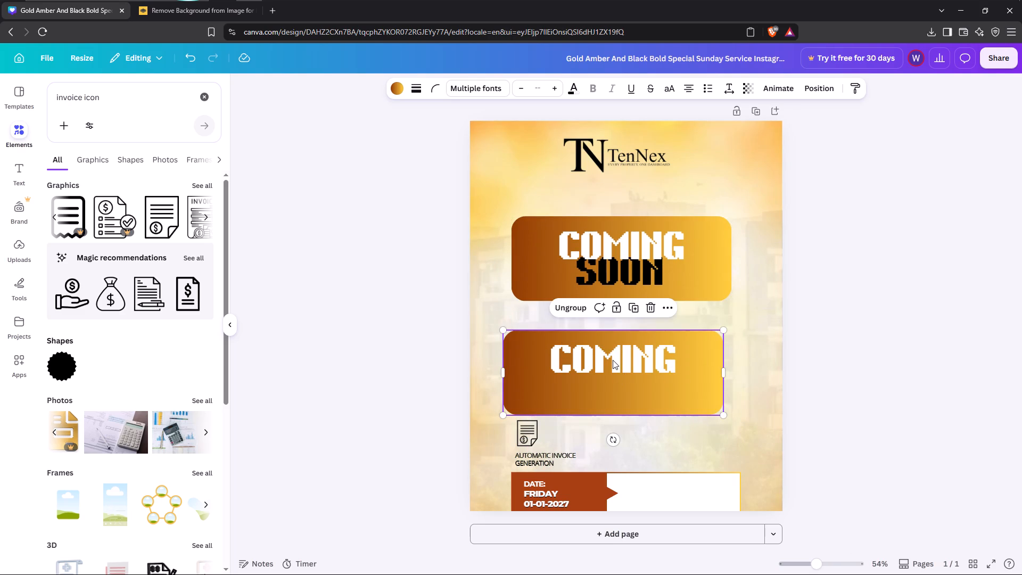
pyautogui.click(567, 311)
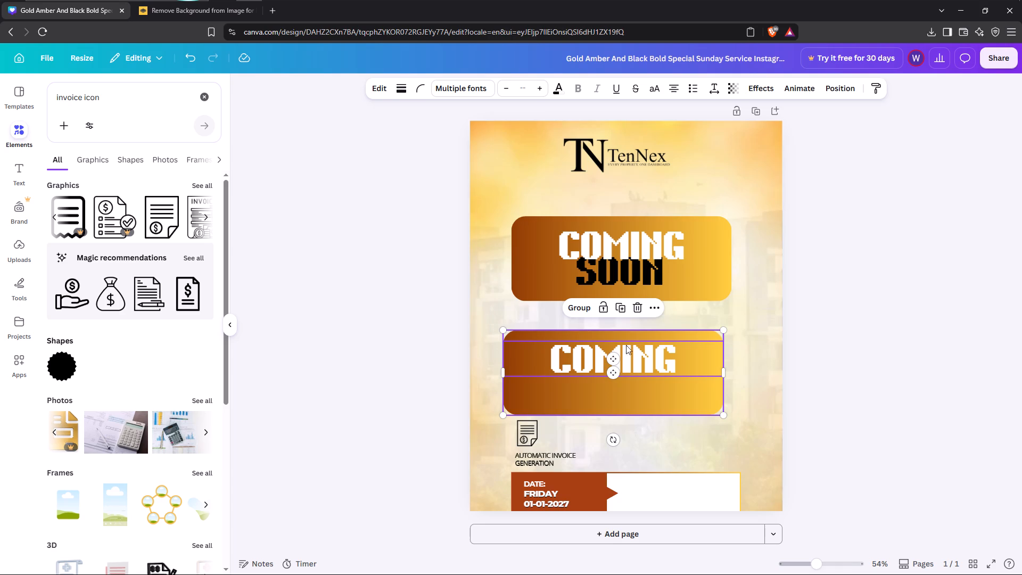
pyautogui.click(630, 310)
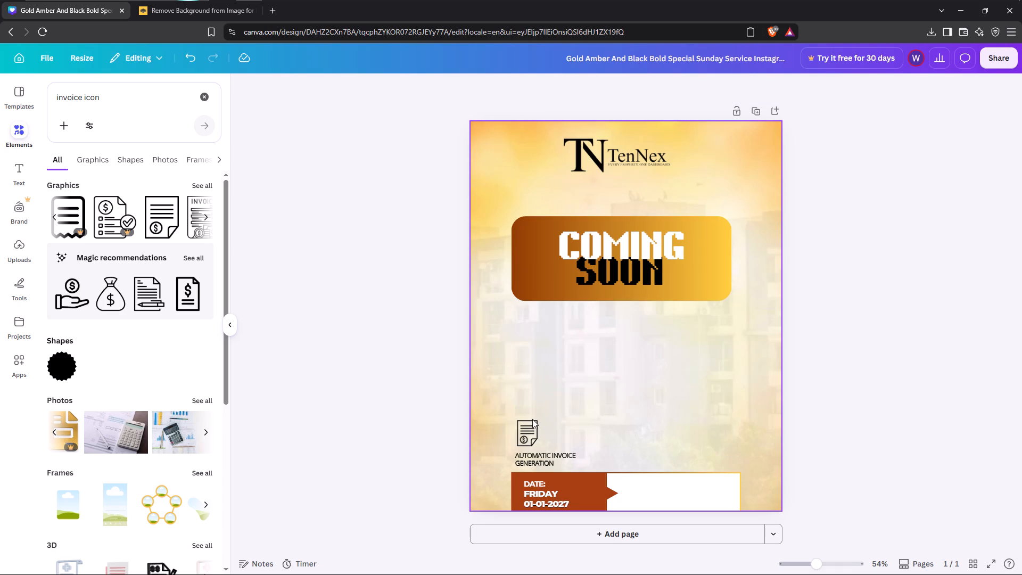
pyautogui.hotkey('ctrl', 'z')
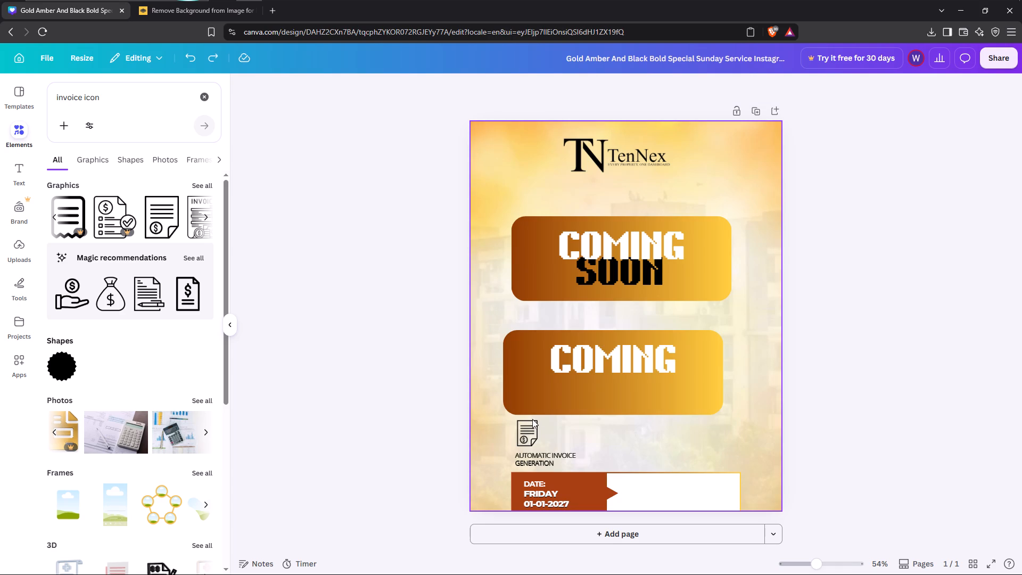
pyautogui.click(583, 350)
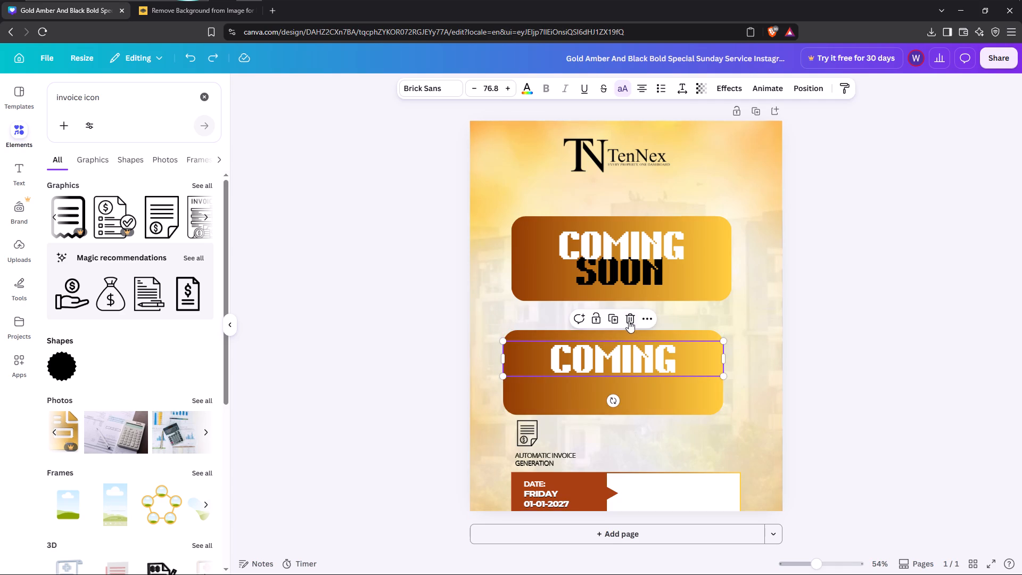
pyautogui.click(629, 320)
# Move the invoice icon onto the upper-left area of the empty gradient rectangle and bring it to the front.
pyautogui.moveTo(520, 441); pyautogui.dragTo(522, 366)
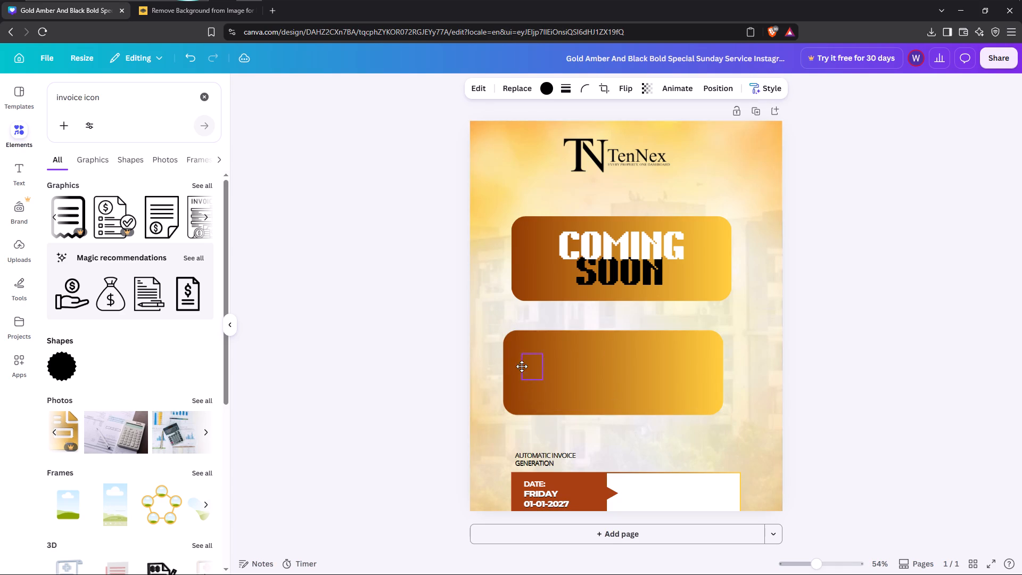
pyautogui.moveTo(522, 366); pyautogui.dragTo(530, 366)
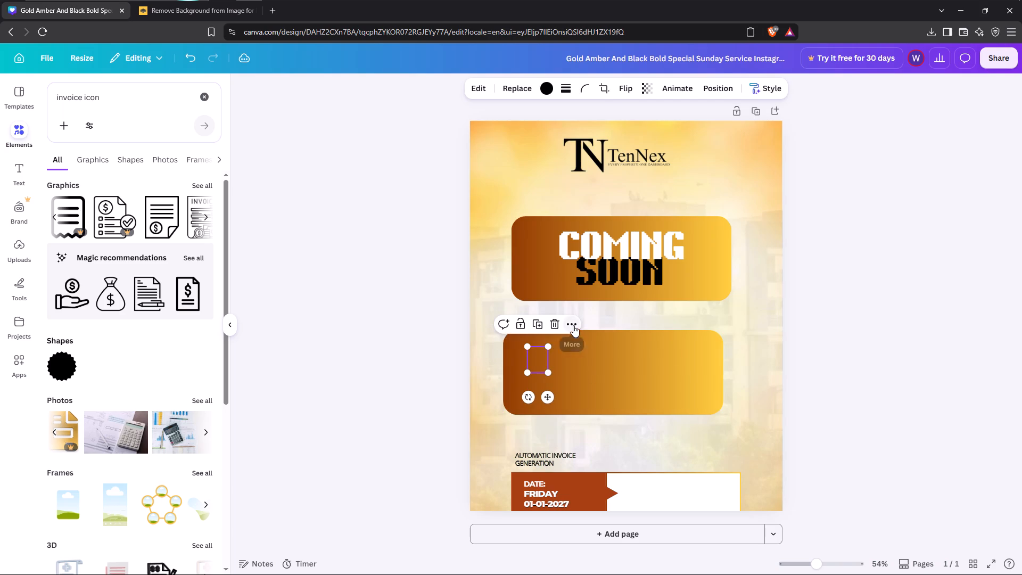
pyautogui.click(573, 325)
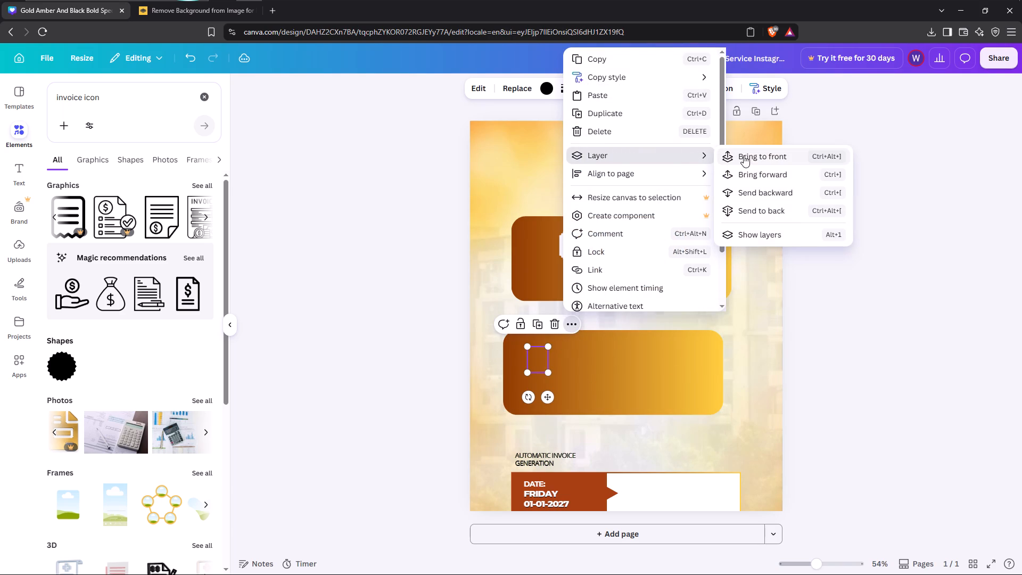
pyautogui.click(750, 154)
pyautogui.click(609, 390)
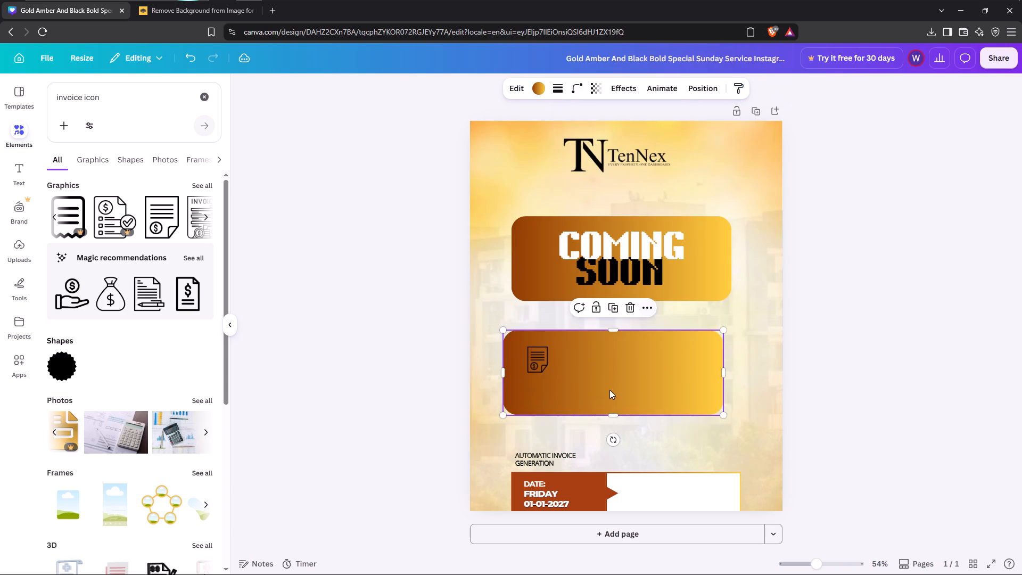
# Place the AUTOMATIC INVOICE GENERATION caption below the invoice icon on the gradient rectangle and bring it to the front.
pyautogui.moveTo(540, 455); pyautogui.dragTo(540, 389)
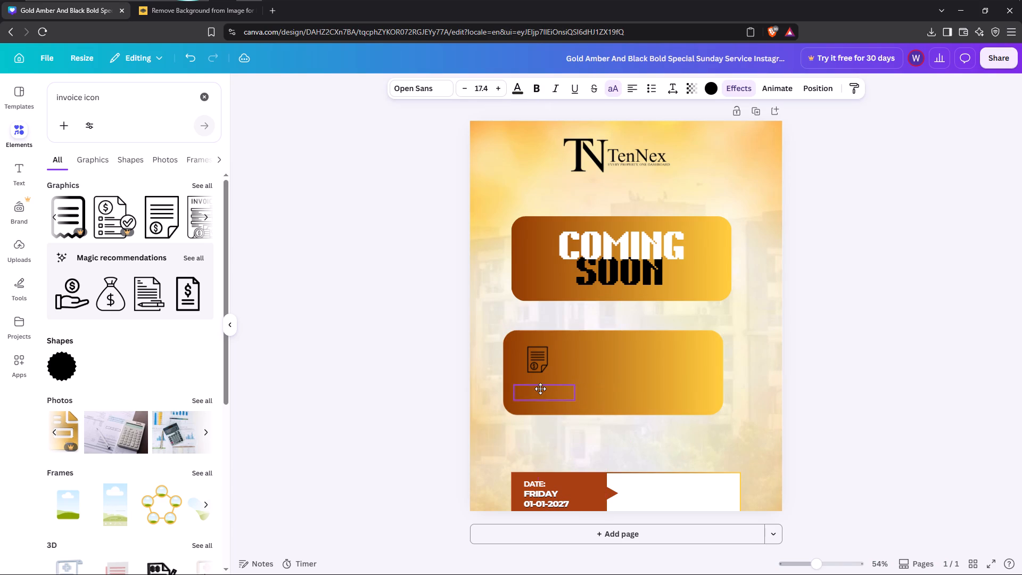
pyautogui.moveTo(540, 389); pyautogui.dragTo(550, 387)
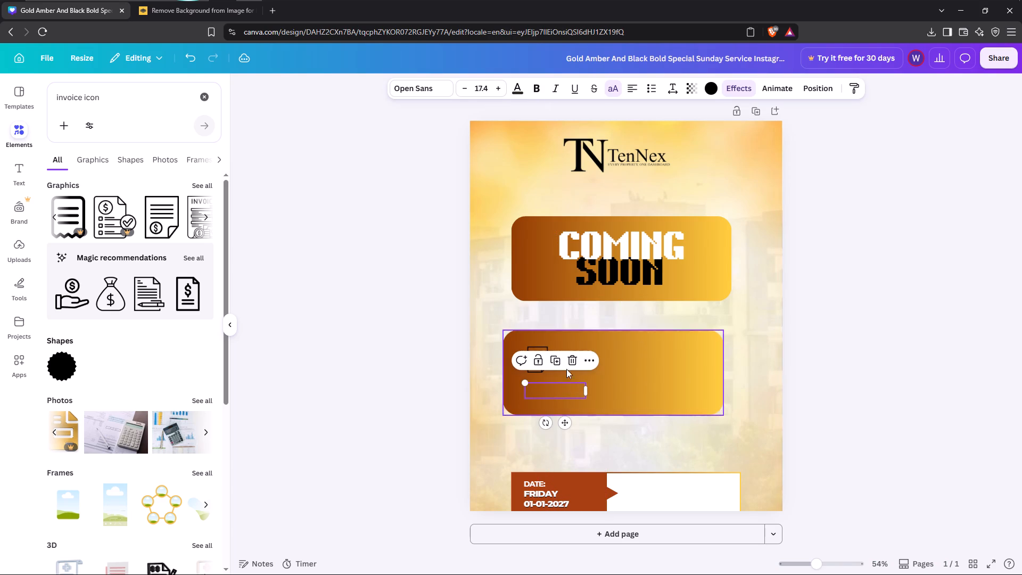
pyautogui.click(586, 354)
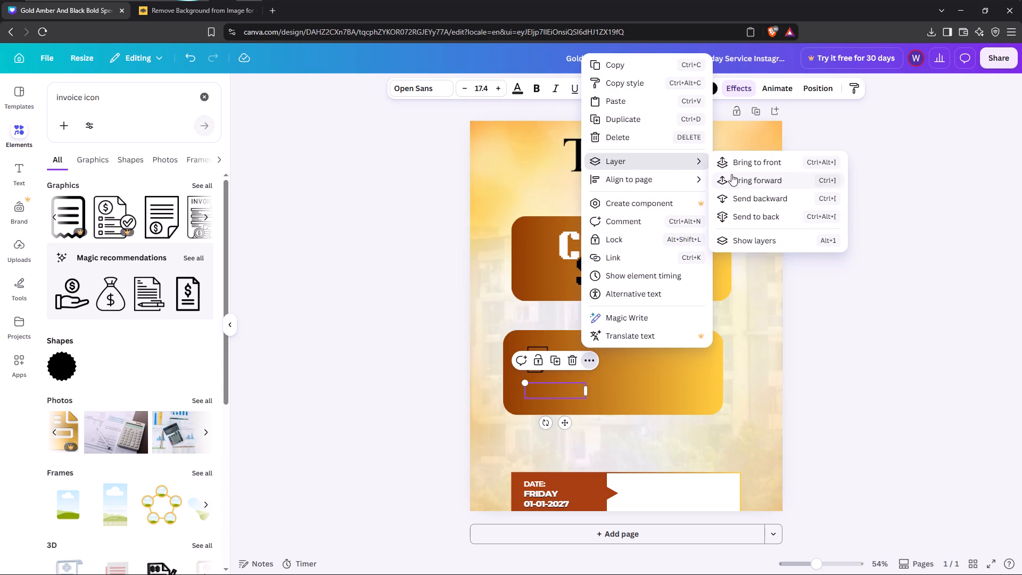
pyautogui.click(739, 164)
pyautogui.click(594, 381)
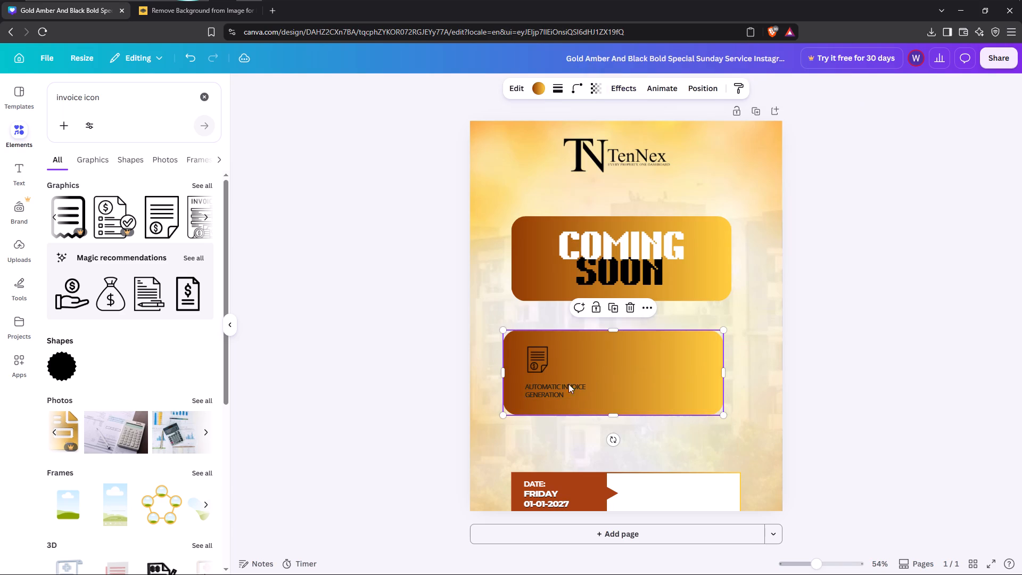
# Move the AUTOMATIC INVOICE GENERATION caption up against the invoice icon and narrow its text box to about 146 so it wraps onto three lines.
pyautogui.moveTo(532, 393); pyautogui.dragTo(533, 386)
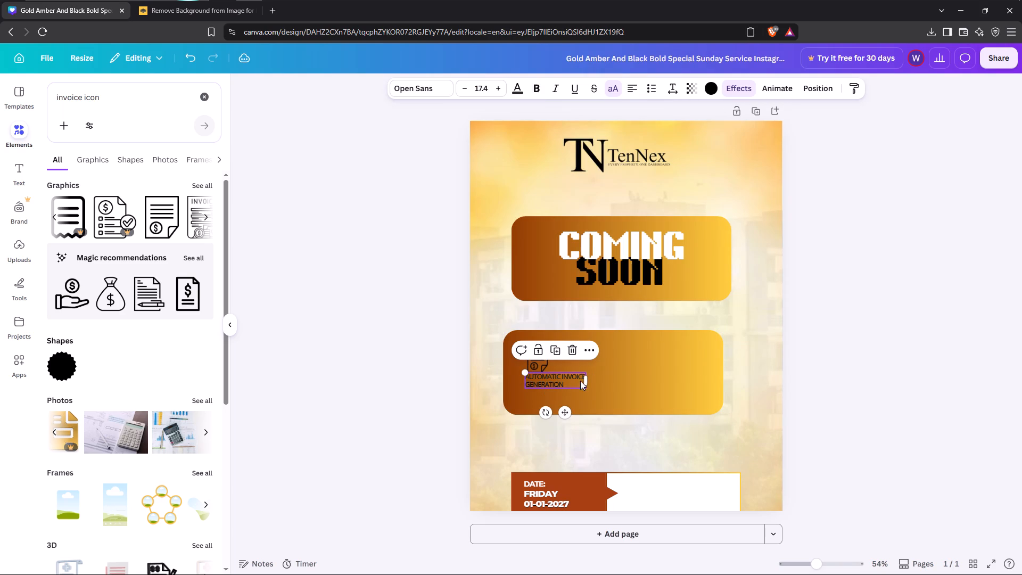
pyautogui.click(583, 379)
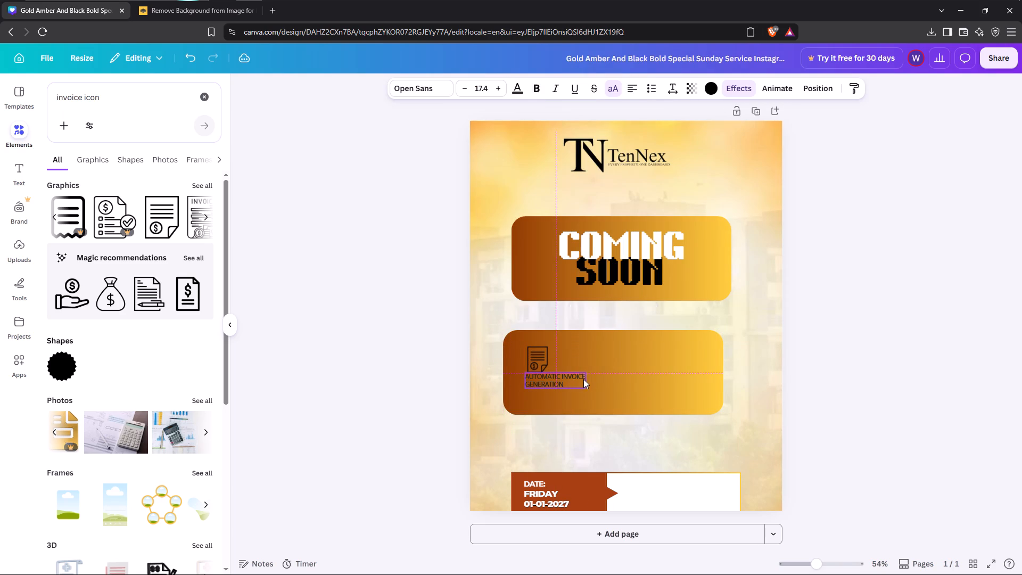
pyautogui.click(578, 379)
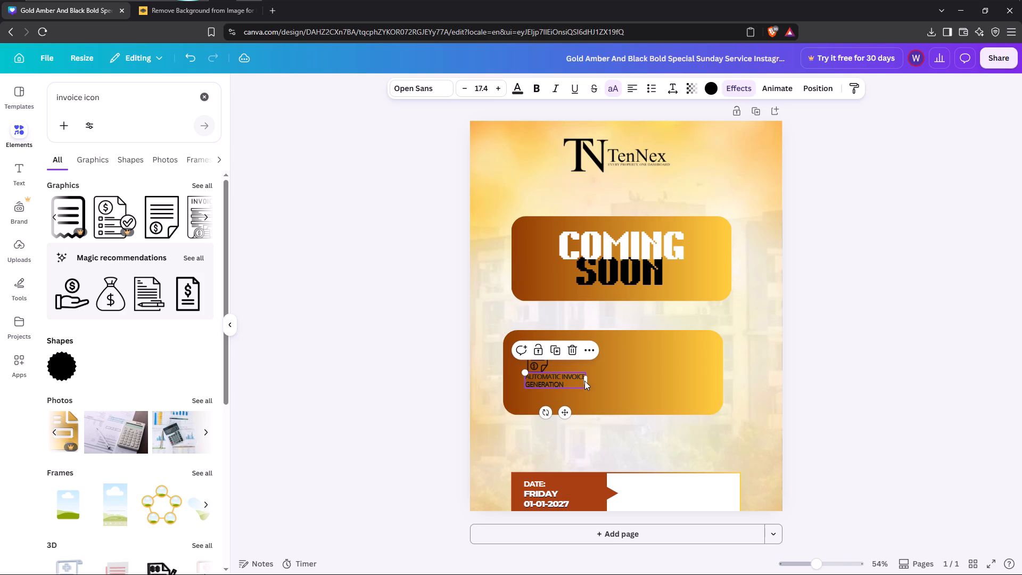
pyautogui.moveTo(586, 379); pyautogui.dragTo(567, 377)
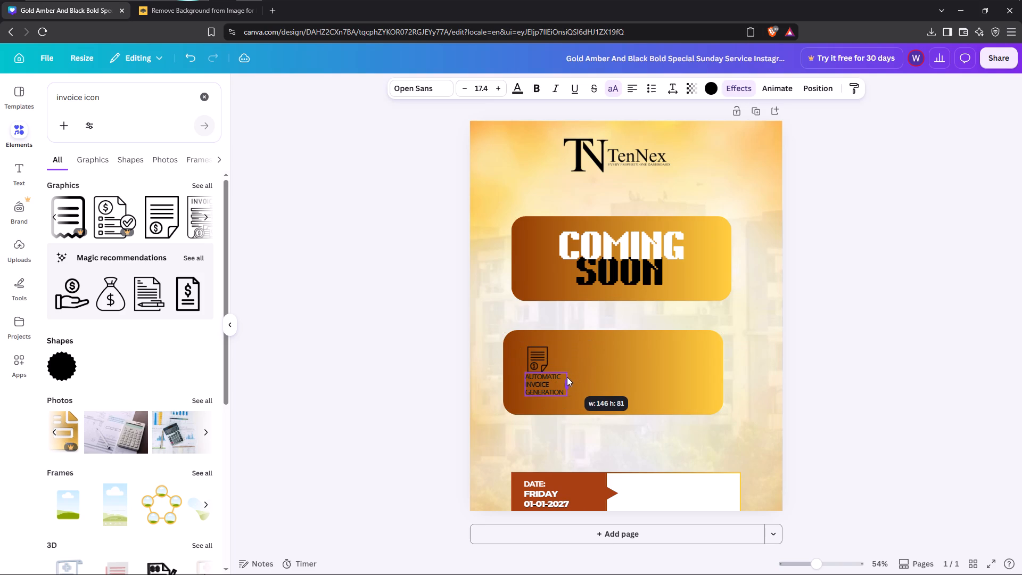
pyautogui.moveTo(567, 377); pyautogui.dragTo(566, 376)
pyautogui.click(575, 363)
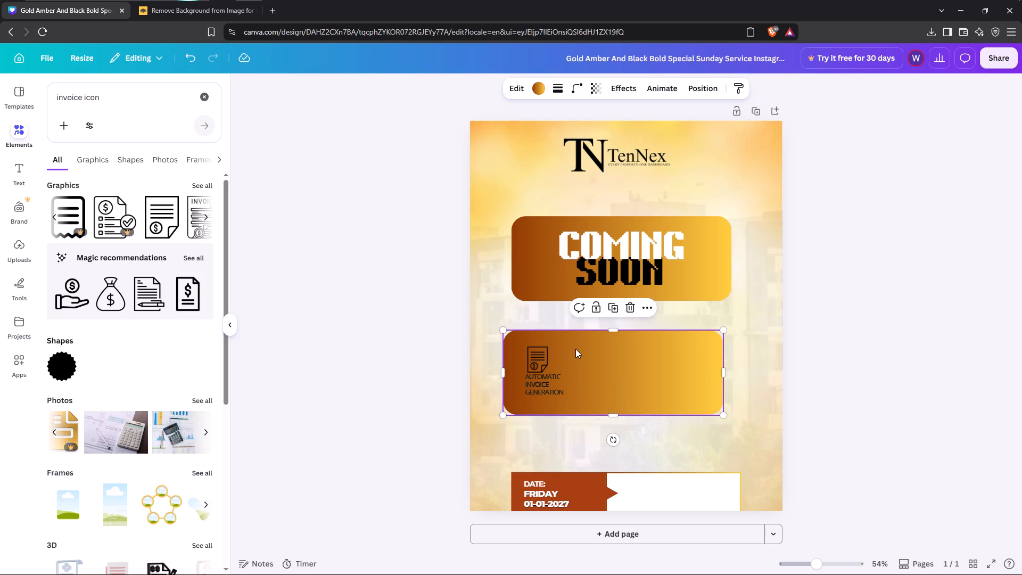
pyautogui.click(576, 349)
# Search the elements for metrics and add the outlined bar chart graphic with axes and a trend line to the design.
pyautogui.moveTo(125, 94); pyautogui.dragTo(86, 92)
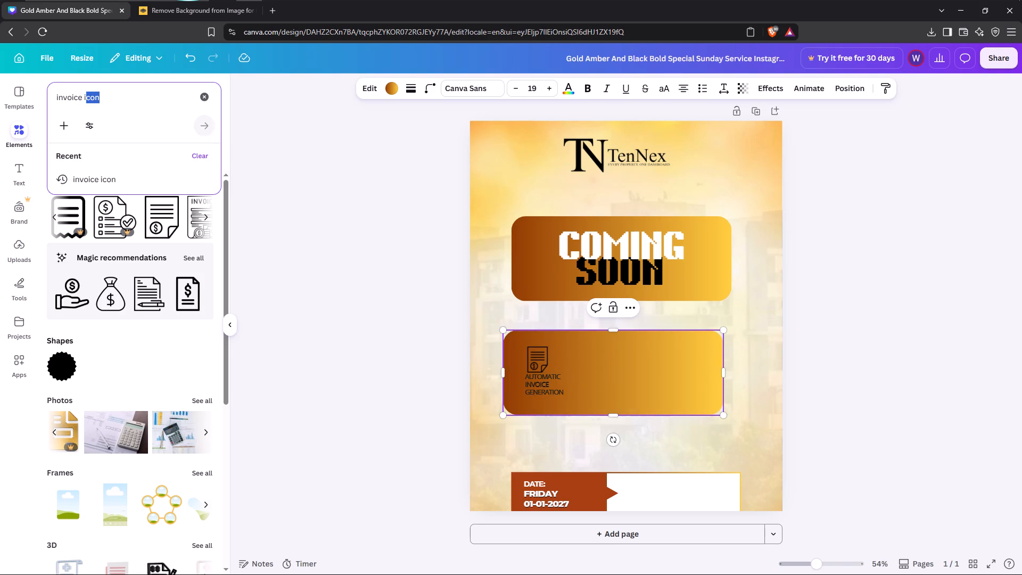
pyautogui.moveTo(86, 92); pyautogui.dragTo(35, 92)
pyautogui.write('metrics')
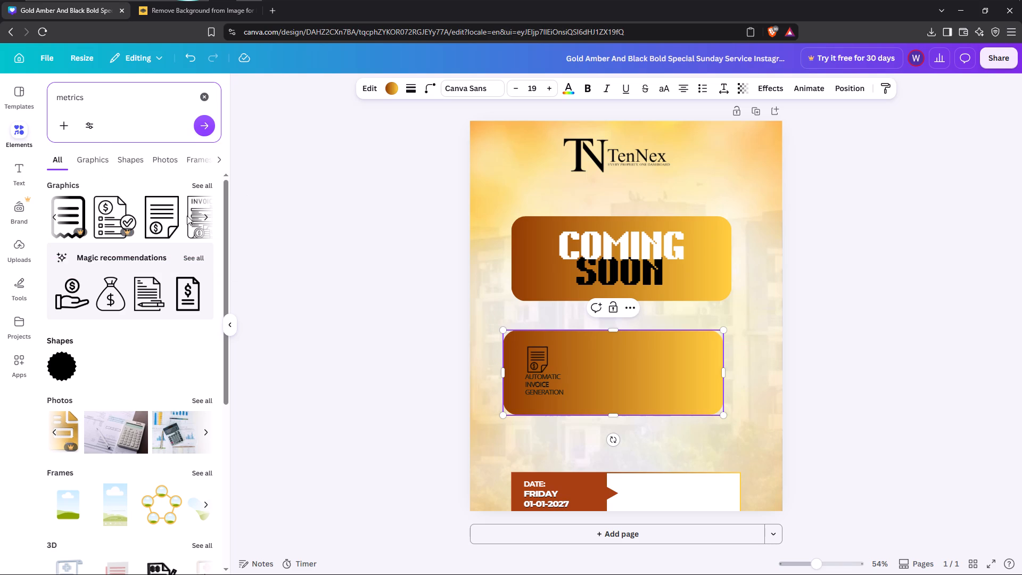
pyautogui.click(213, 122)
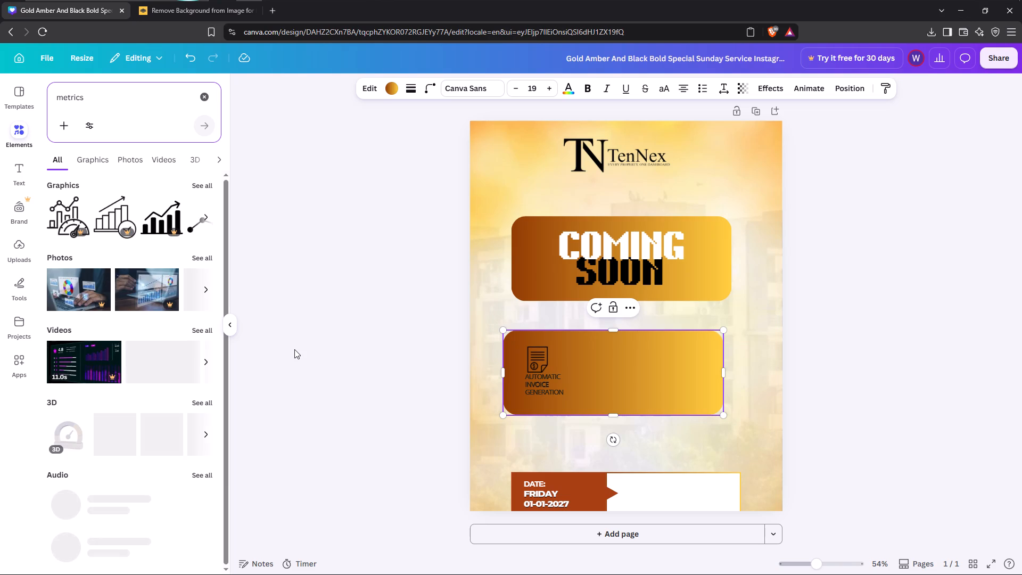
pyautogui.click(207, 217)
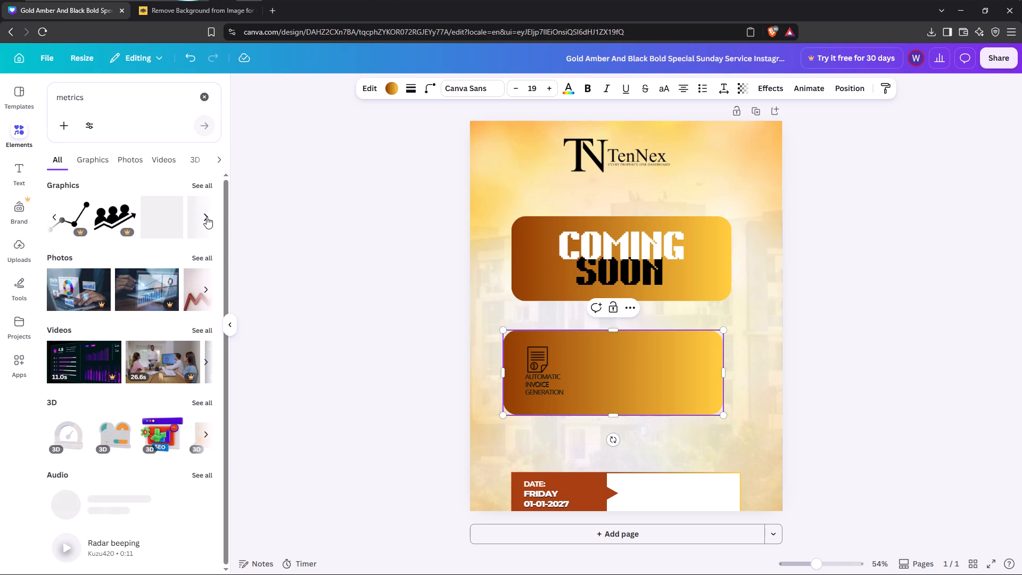
pyautogui.click(207, 217)
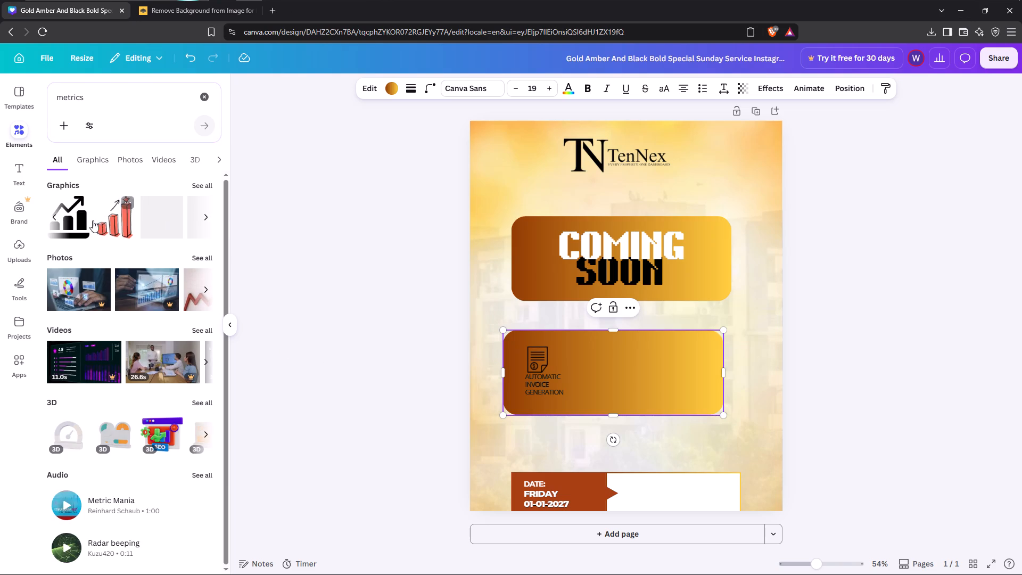
pyautogui.click(52, 220)
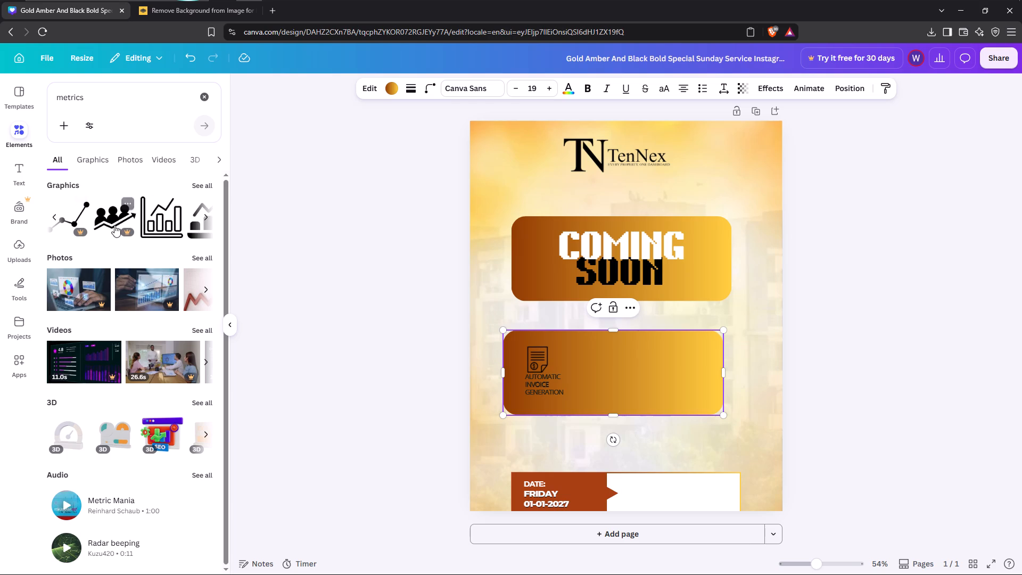
pyautogui.click(158, 229)
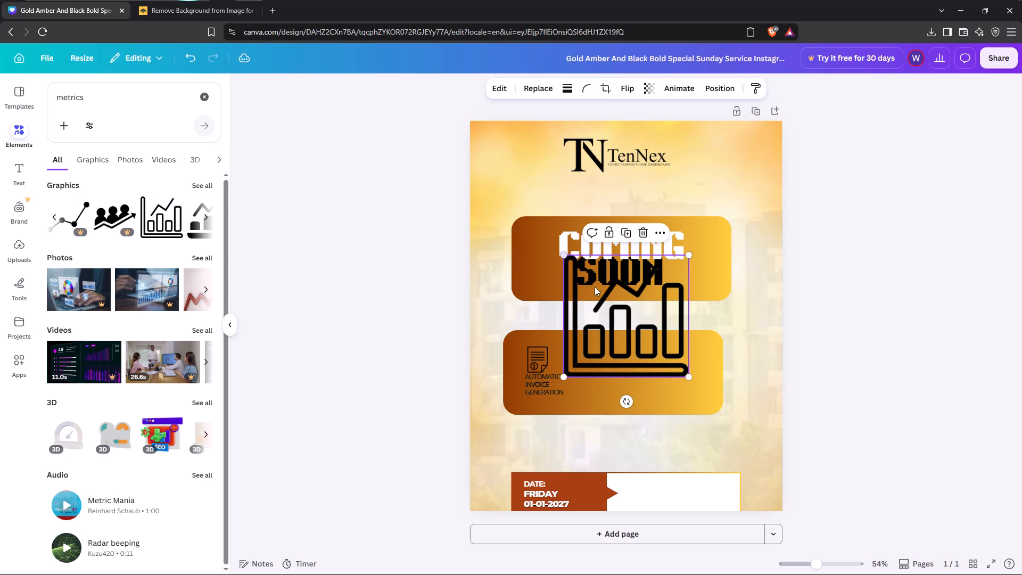
# Shrink the bar chart graphic to roughly the invoice icon's size and place it beside that icon on the lower gradient rectangle.
pyautogui.click(578, 281)
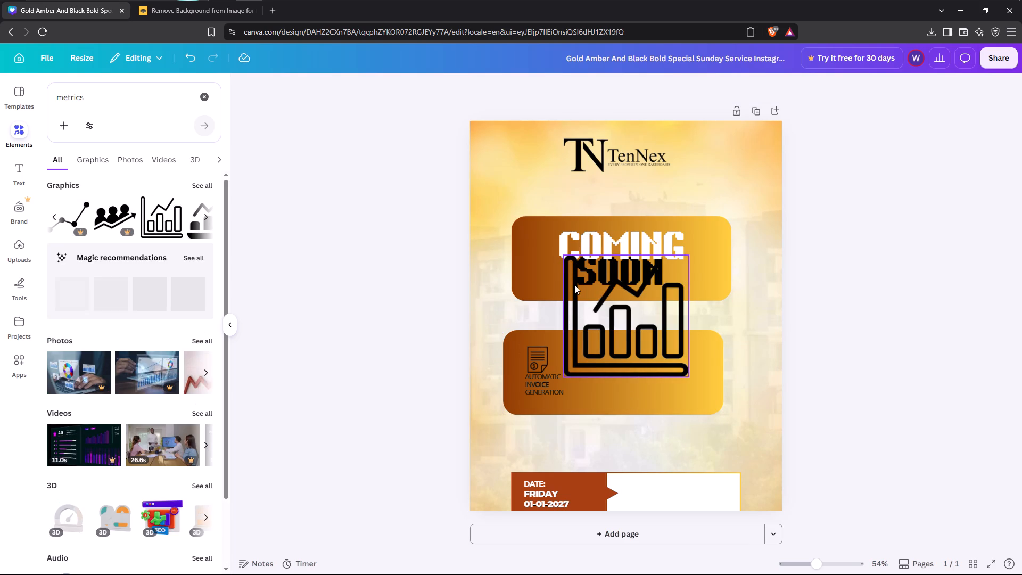
pyautogui.moveTo(603, 312); pyautogui.dragTo(614, 344)
pyautogui.moveTo(702, 407); pyautogui.dragTo(639, 328)
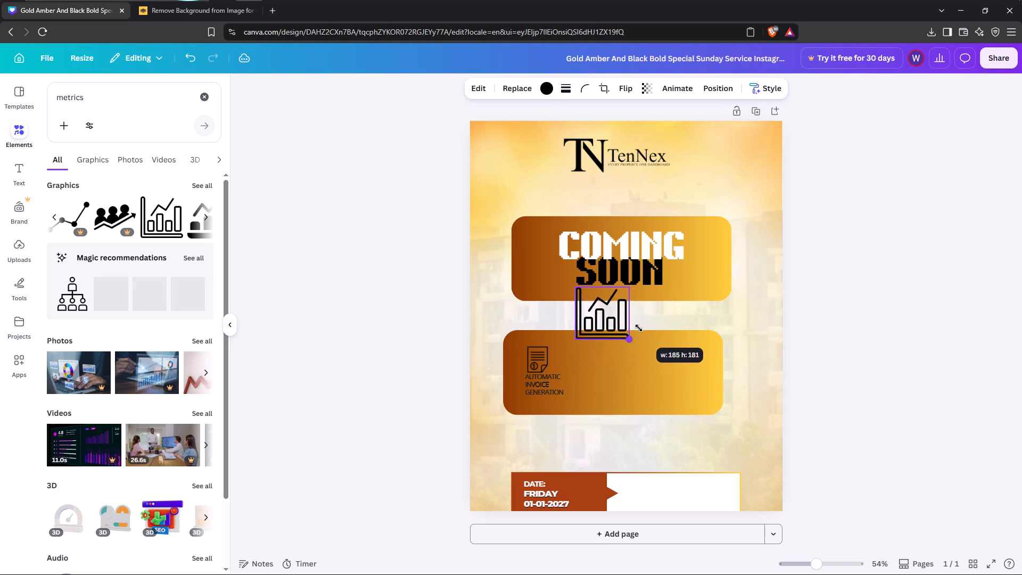
pyautogui.moveTo(639, 328); pyautogui.dragTo(630, 319)
pyautogui.moveTo(589, 311); pyautogui.dragTo(594, 352)
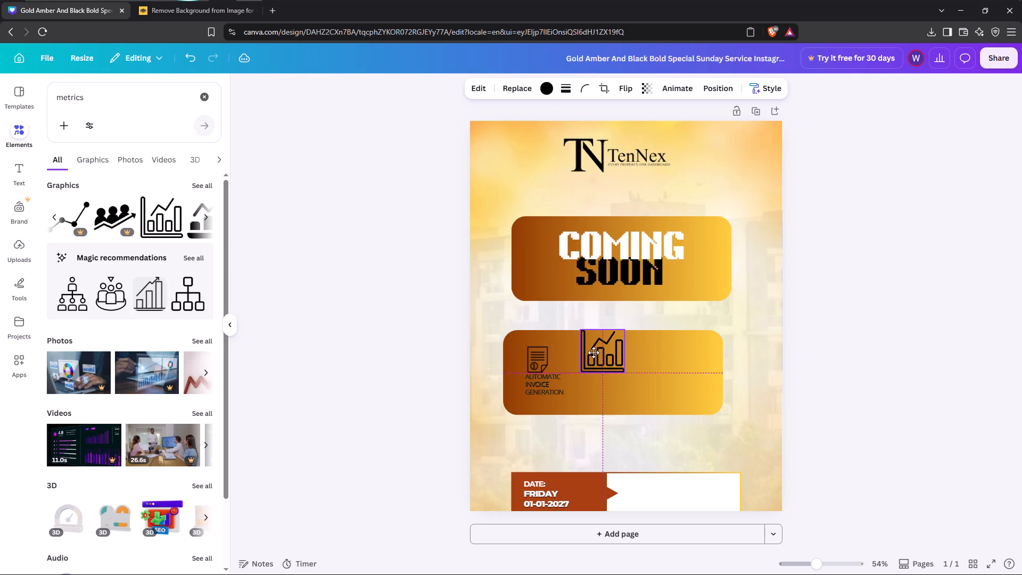
pyautogui.moveTo(594, 352); pyautogui.dragTo(592, 355)
pyautogui.moveTo(581, 327); pyautogui.dragTo(597, 356)
pyautogui.moveTo(612, 357); pyautogui.dragTo(596, 351)
pyautogui.click(608, 364)
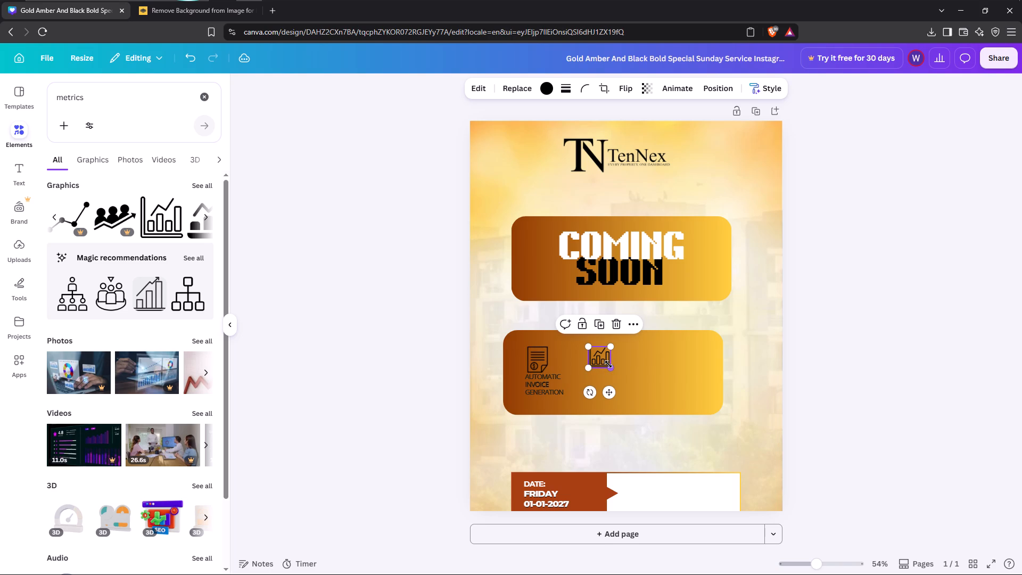
# Duplicate the AUTOMATIC INVOICE GENERATION caption and place the copy directly below the bar chart icon, level with the original.
pyautogui.click(546, 384)
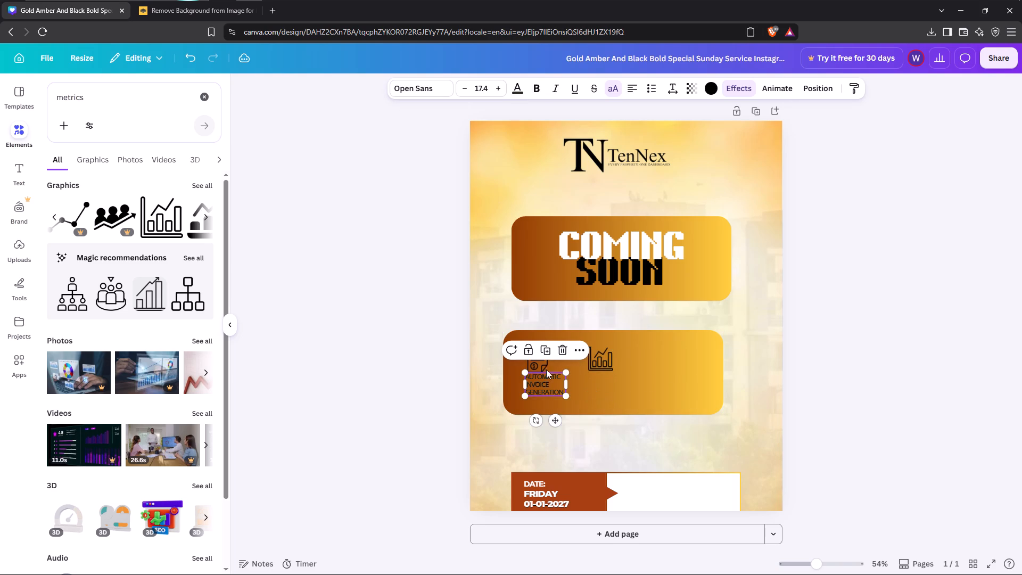
pyautogui.click(546, 352)
pyautogui.moveTo(545, 381); pyautogui.dragTo(599, 379)
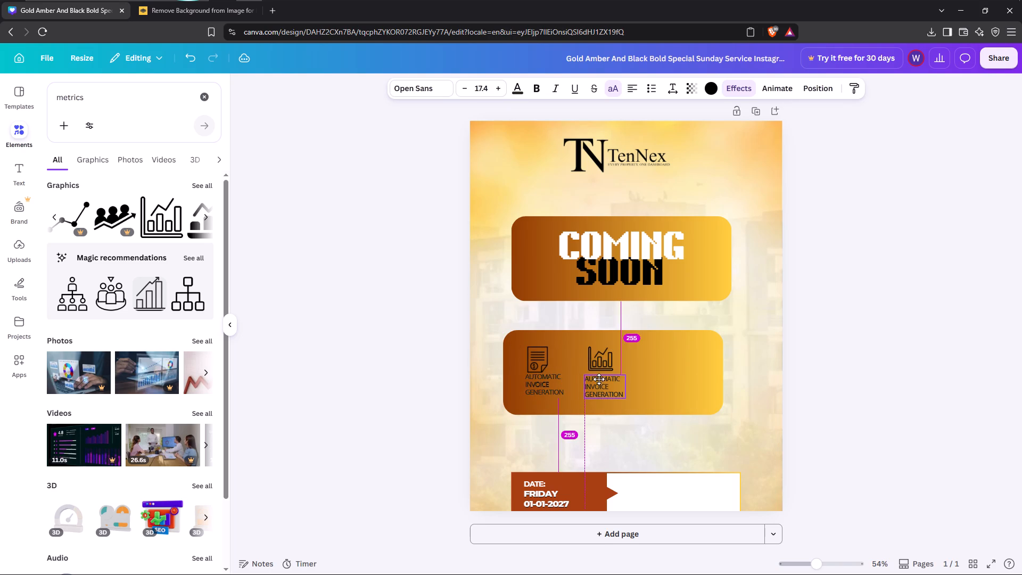
pyautogui.moveTo(599, 379); pyautogui.dragTo(603, 377)
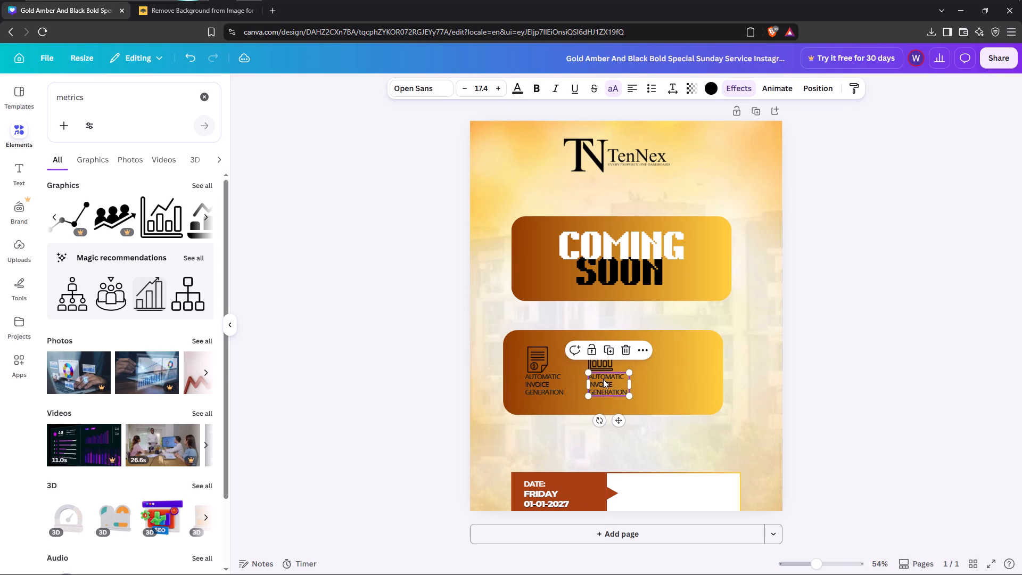
# Replace the copied caption's text with Simplified Metrics, split over two lines.
pyautogui.doubleClick(610, 386)
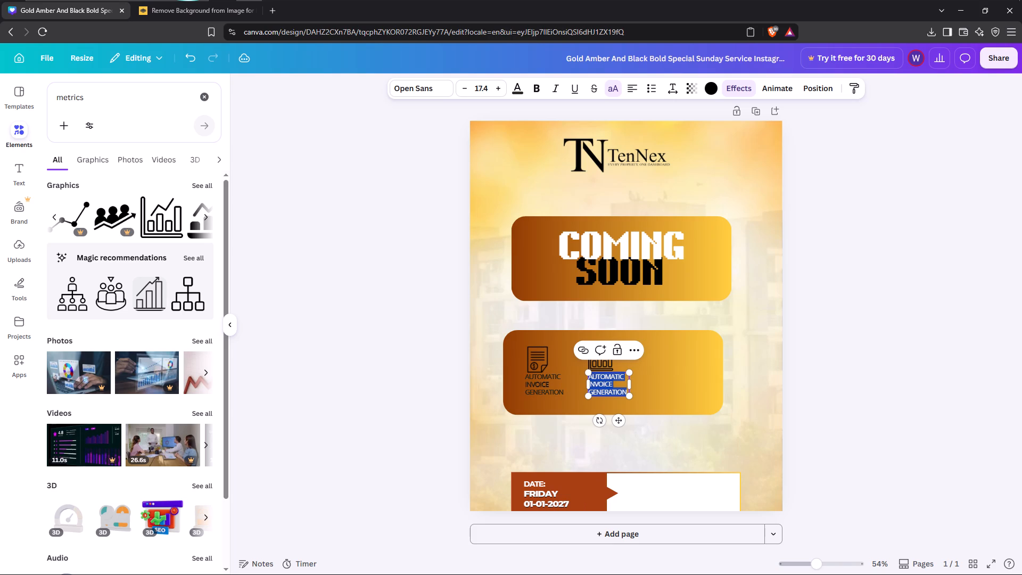
pyautogui.write('Simplified')
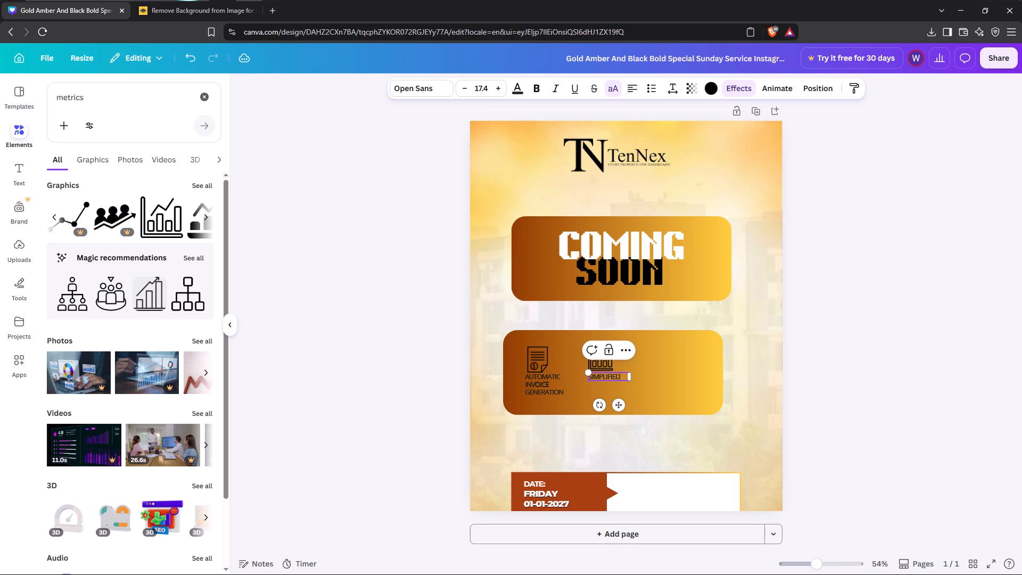
pyautogui.press('space')
pyautogui.press('#')
pyautogui.press('BackSpace')
pyautogui.press('Return')
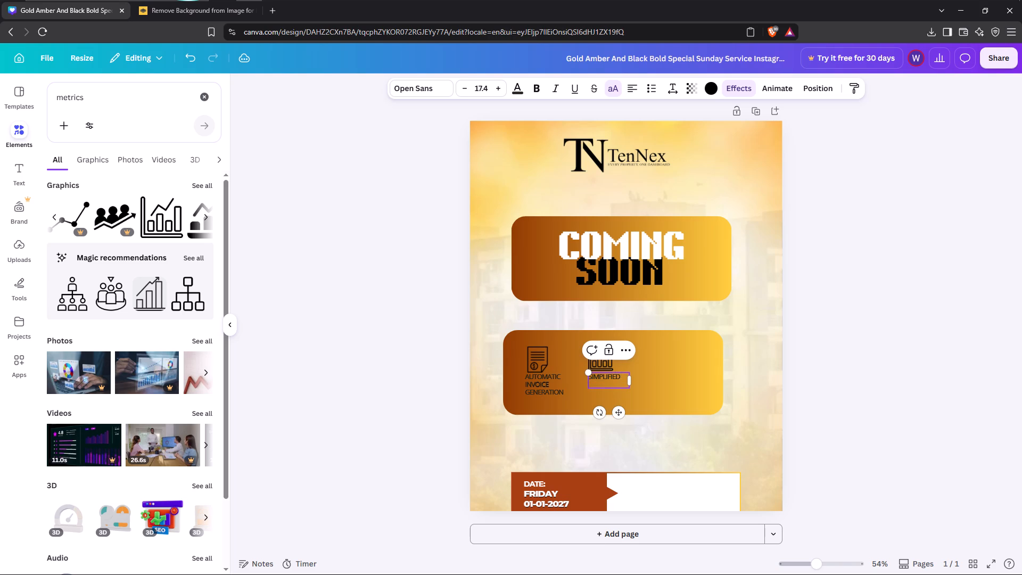
pyautogui.write('Metricd')
pyautogui.press('BackSpace')
pyautogui.press('s')
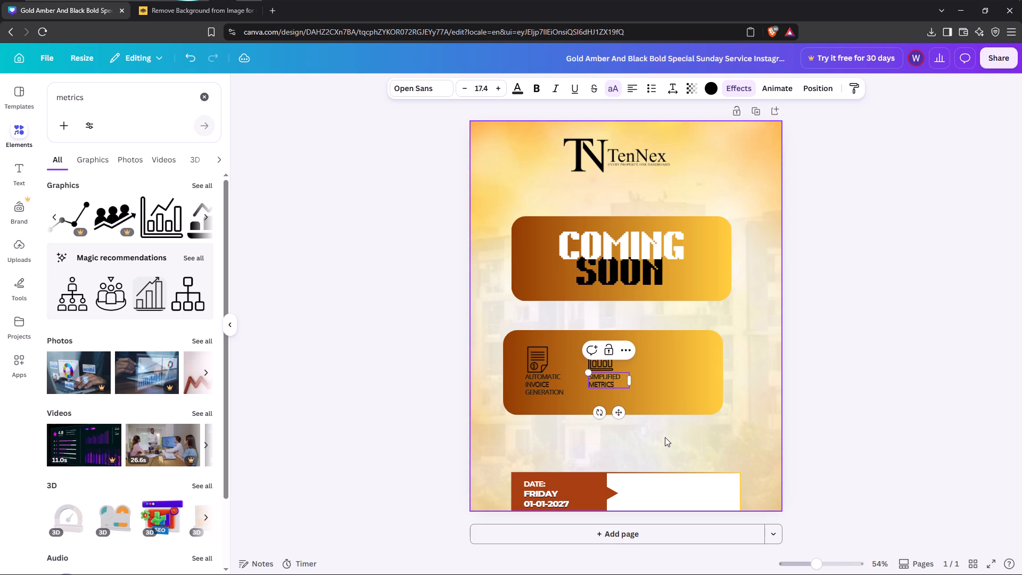
pyautogui.click(679, 401)
# Shift the bar chart icon and its SIMPLIFIED METRICS caption slightly left, closer to the invoice icon, with the caption just below the chart.
pyautogui.click(612, 376)
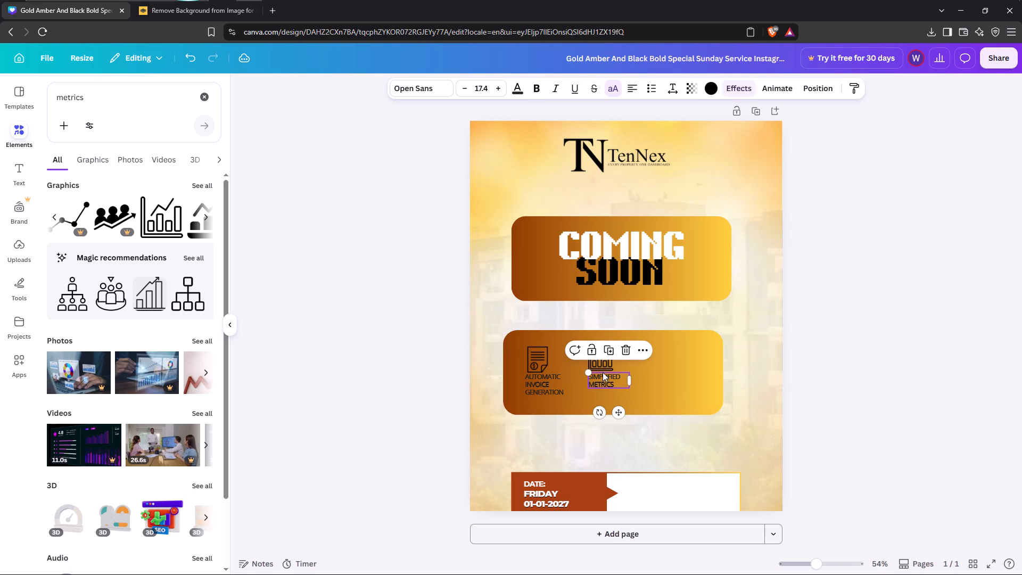
pyautogui.moveTo(600, 364); pyautogui.dragTo(591, 364)
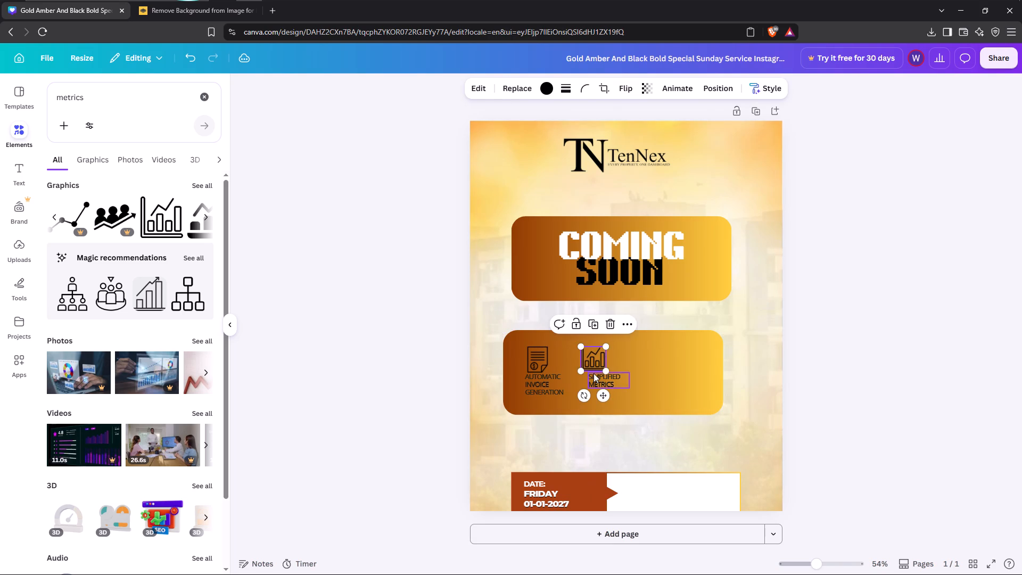
pyautogui.moveTo(595, 374); pyautogui.dragTo(584, 376)
pyautogui.click(584, 376)
pyautogui.click(639, 378)
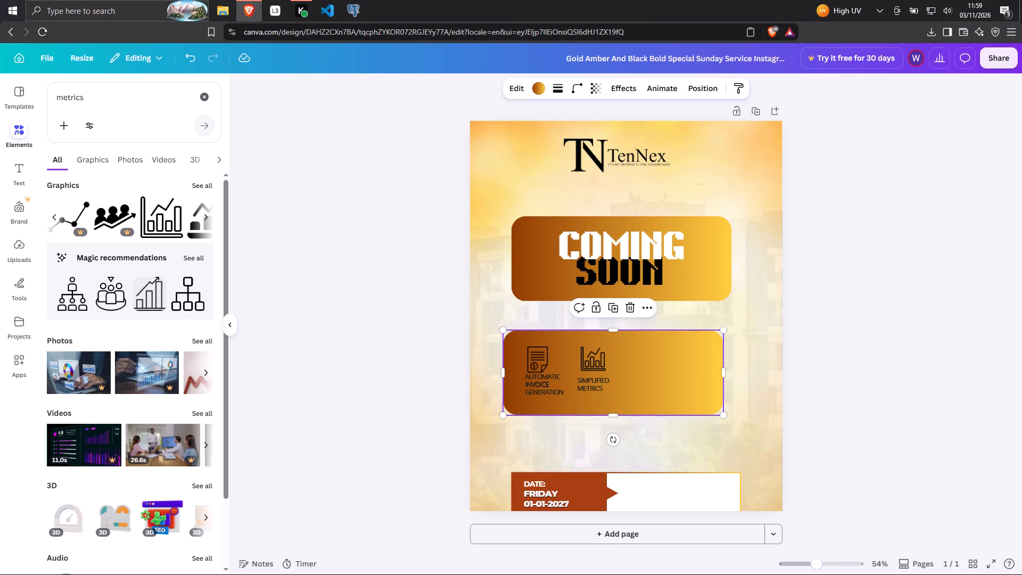
# Search the elements for onboarding icon.
pyautogui.moveTo(94, 93); pyautogui.dragTo(55, 91)
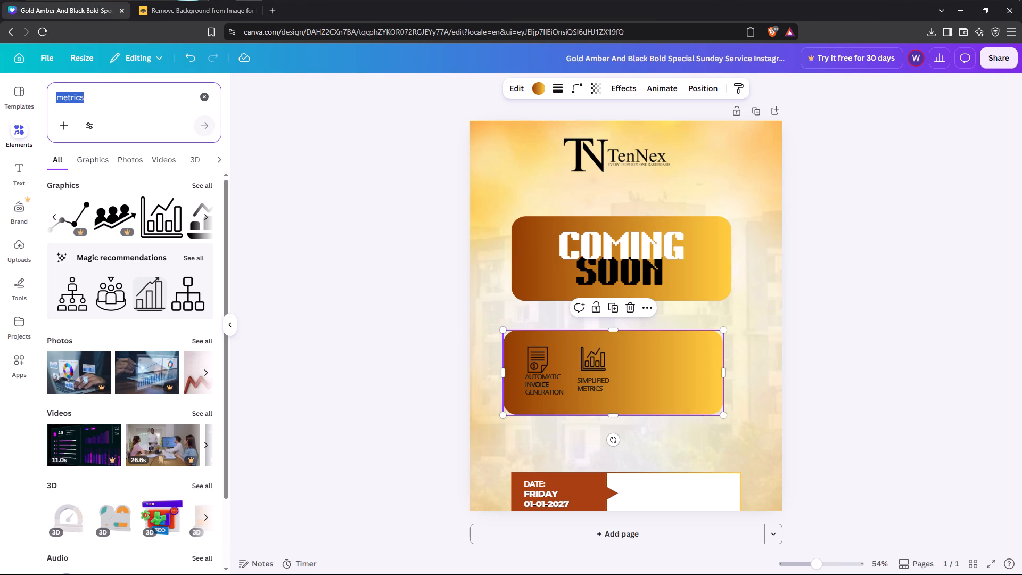
pyautogui.write('onboard')
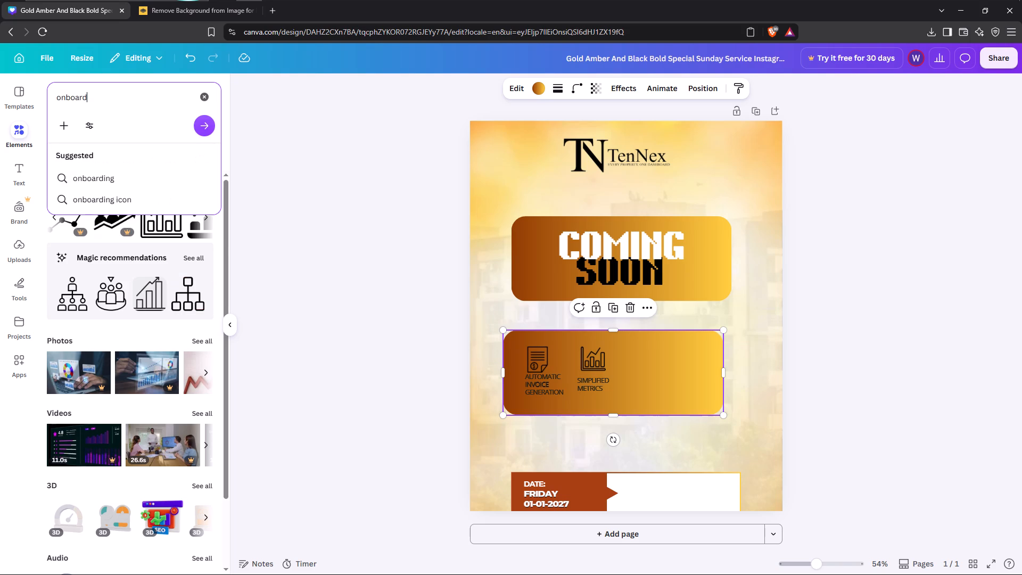
pyautogui.click(137, 196)
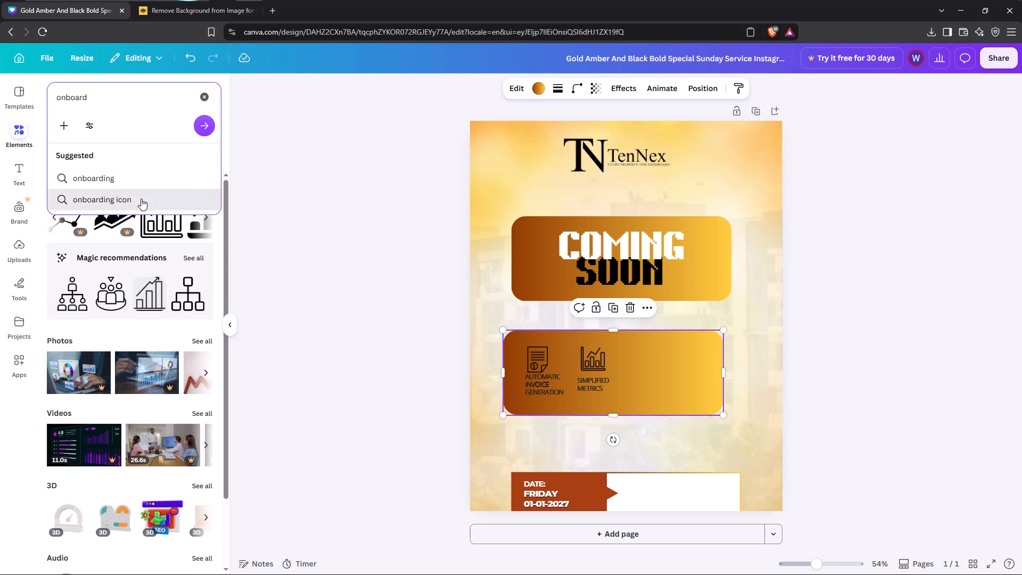
# Duplicate the SIMPLIFIED METRICS caption and place the copy to its right on the card, level with the original.
pyautogui.click(585, 383)
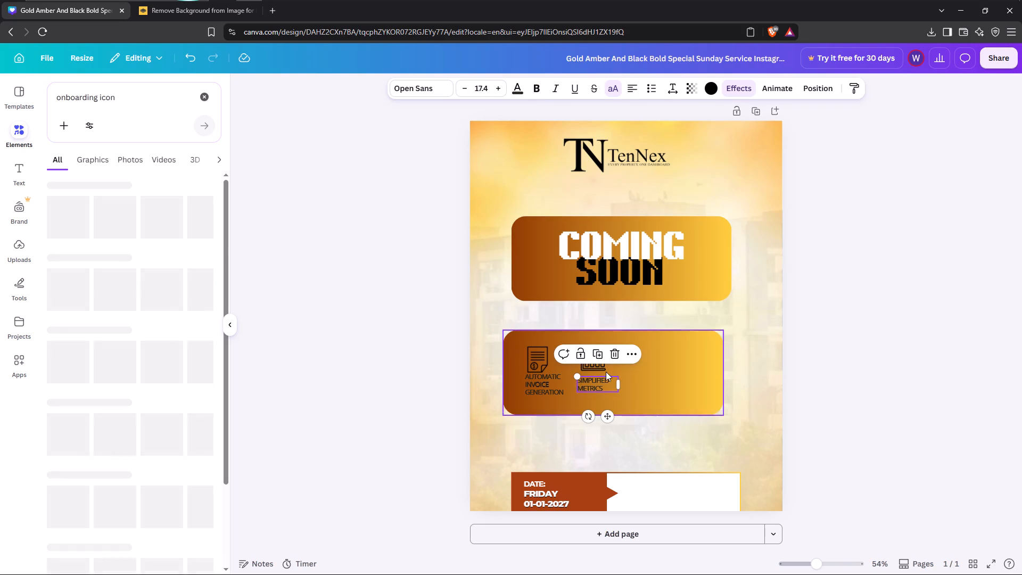
pyautogui.click(598, 356)
pyautogui.moveTo(644, 388); pyautogui.dragTo(644, 381)
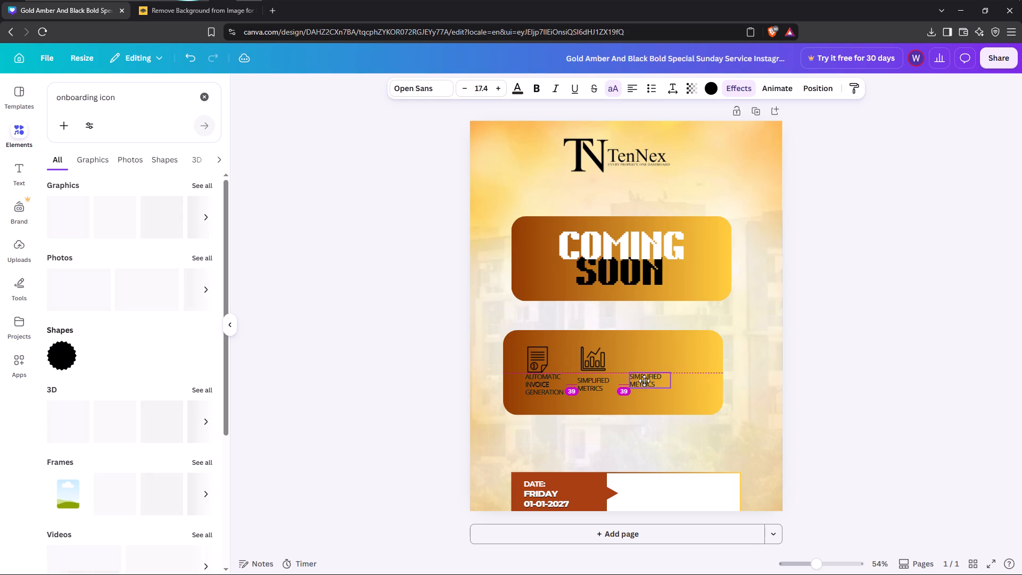
pyautogui.moveTo(644, 381); pyautogui.dragTo(645, 383)
# Replace the copied caption's text with "easy tenant onboardng", split over two lines after tenant.
pyautogui.doubleClick(650, 384)
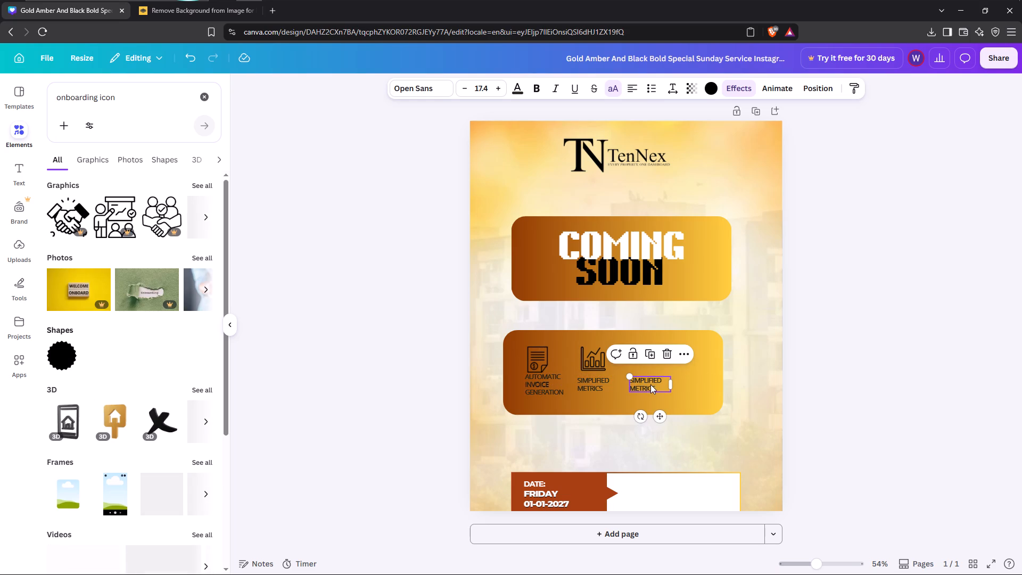
pyautogui.press('e')
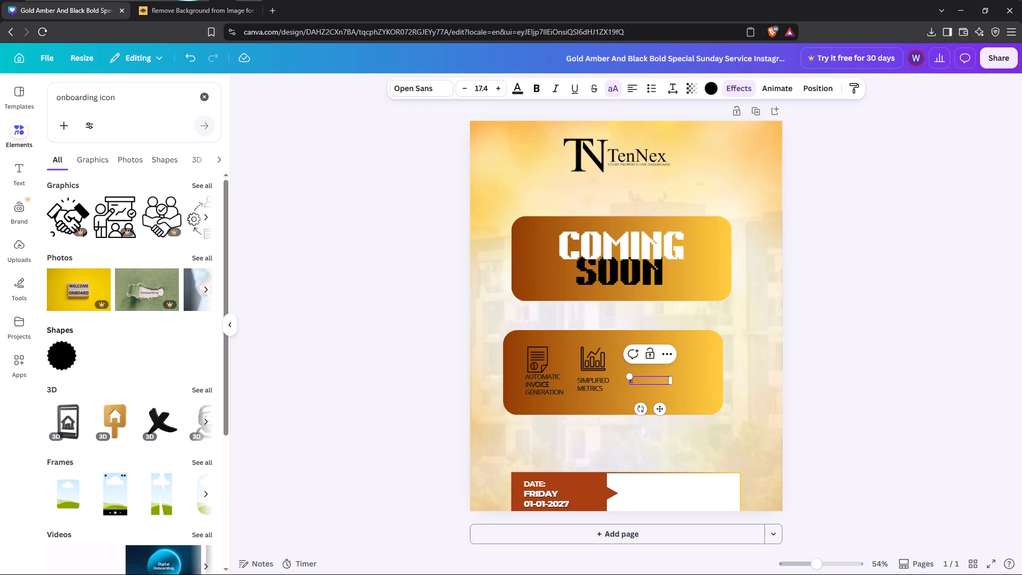
pyautogui.write('as')
pyautogui.press('y')
pyautogui.press('space')
pyautogui.write('tenant')
pyautogui.press('Return')
pyautogui.write('onboardg')
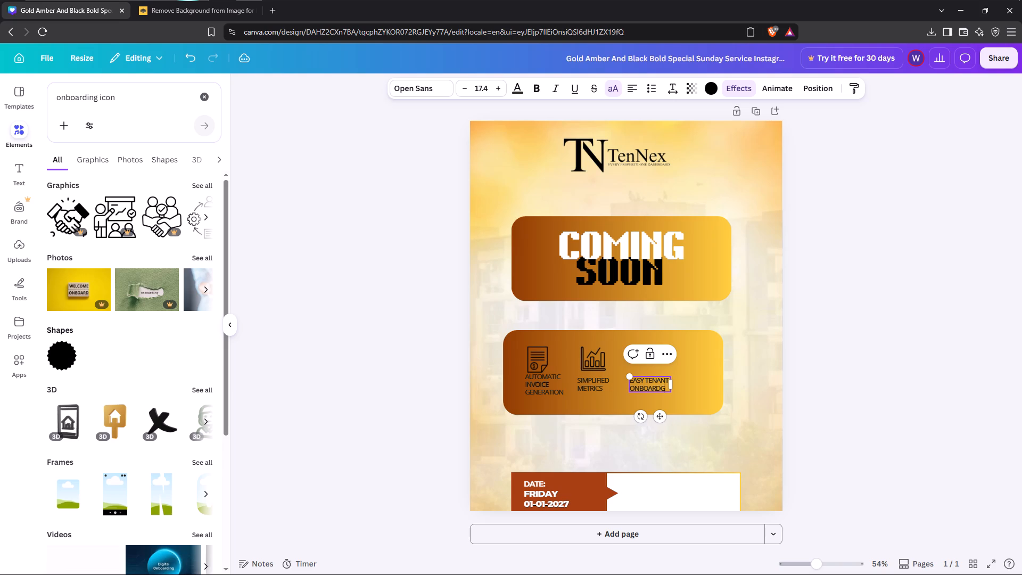
pyautogui.press('BackSpace')
pyautogui.write('ng')
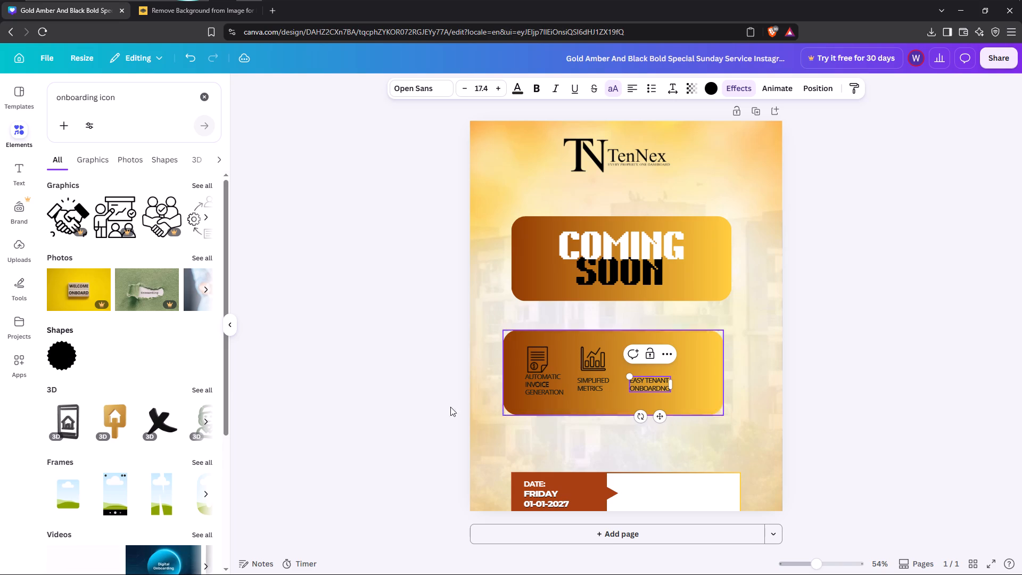
# Browse the onboarding icon graphics and add the outlined handshake icon to the design.
pyautogui.click(206, 212)
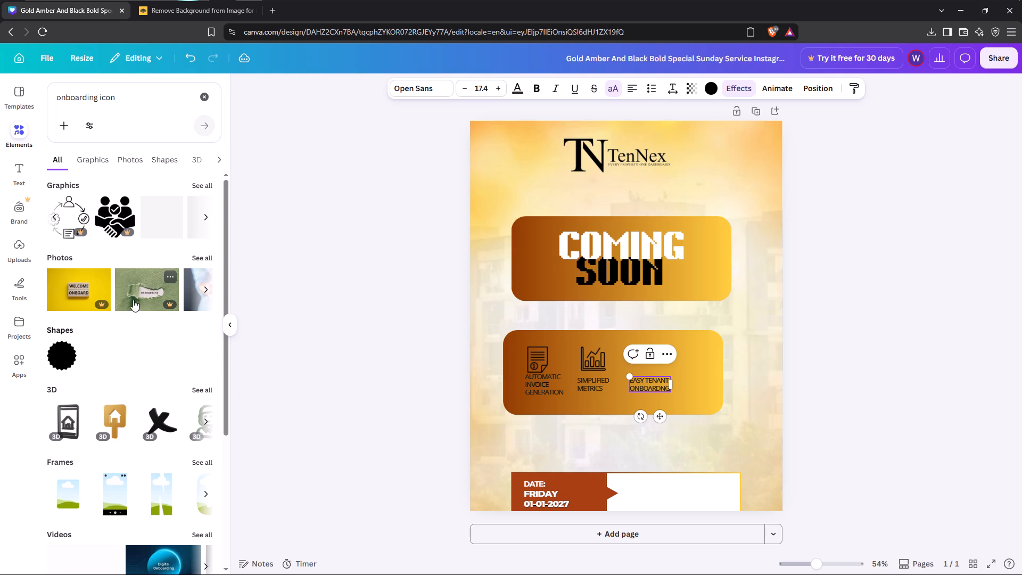
pyautogui.click(202, 217)
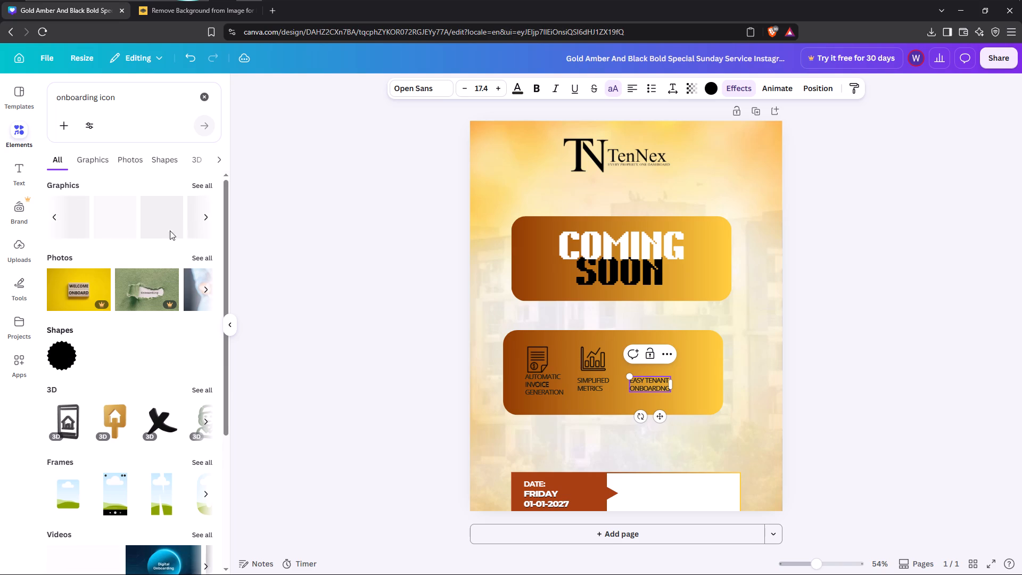
pyautogui.scroll(-4, 37, 345)
pyautogui.scroll(-4, 93, 374)
pyautogui.scroll(3, 83, 373)
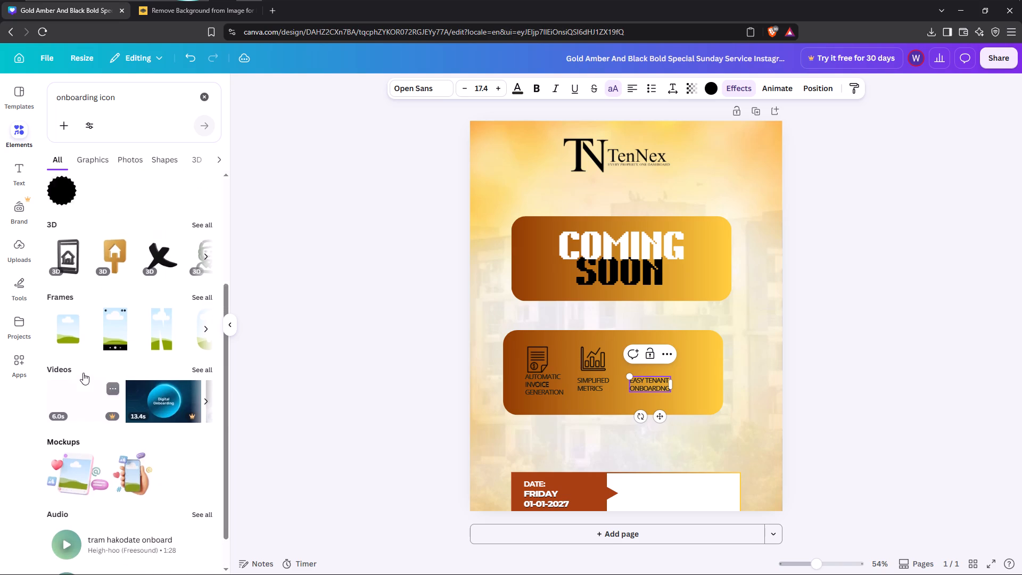
pyautogui.scroll(6, 83, 373)
pyautogui.click(54, 218)
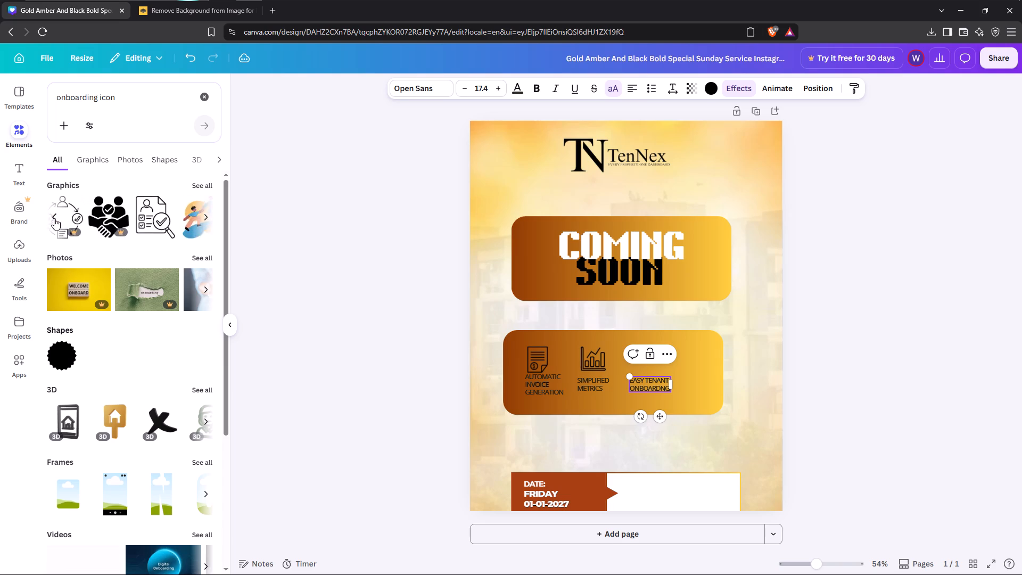
pyautogui.click(54, 218)
pyautogui.click(54, 218)
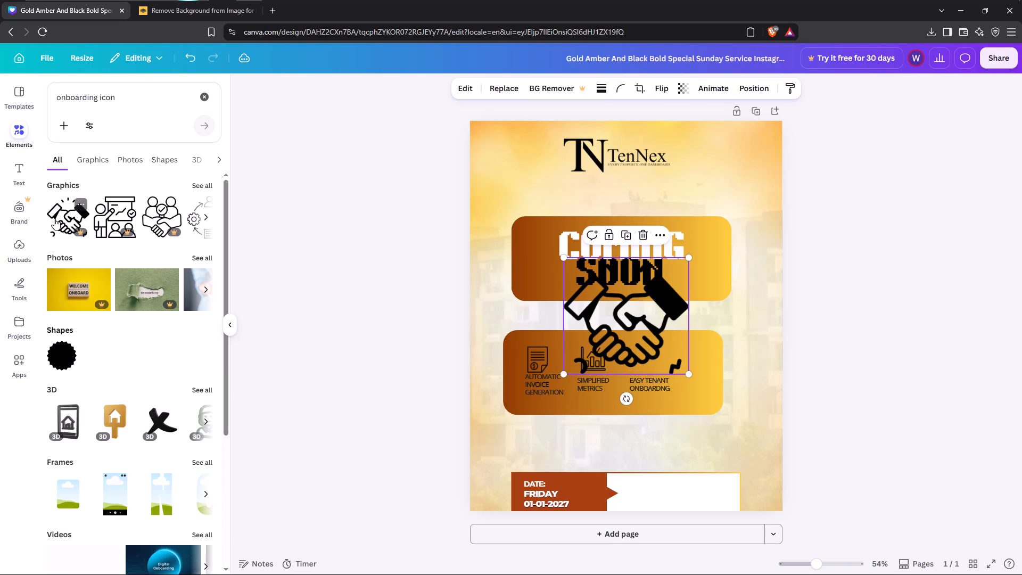
# Shrink the handshake icon to about the bar chart icon's size and place it directly above the EASY TENANT caption.
pyautogui.click(611, 331)
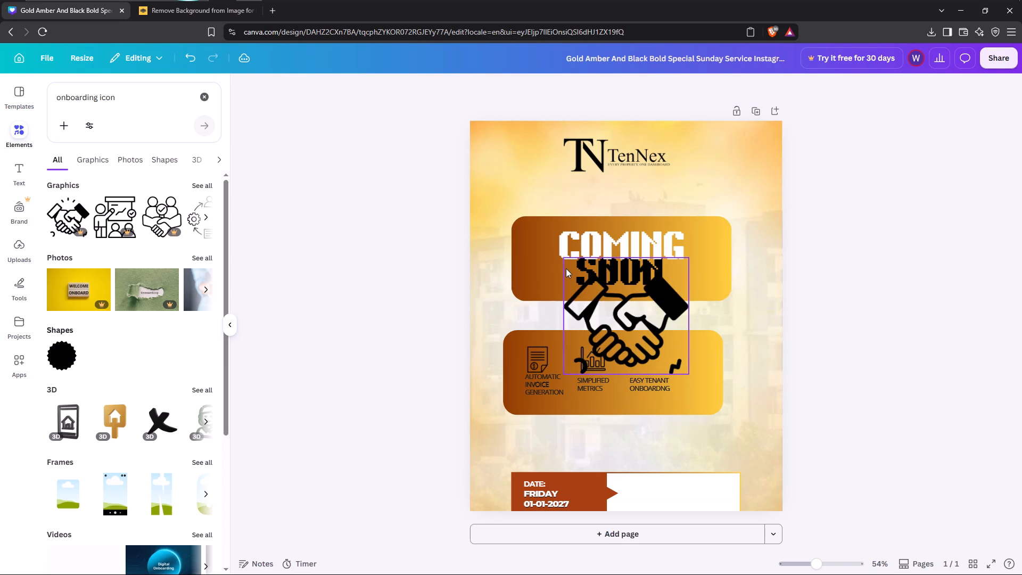
pyautogui.moveTo(627, 327); pyautogui.dragTo(660, 343)
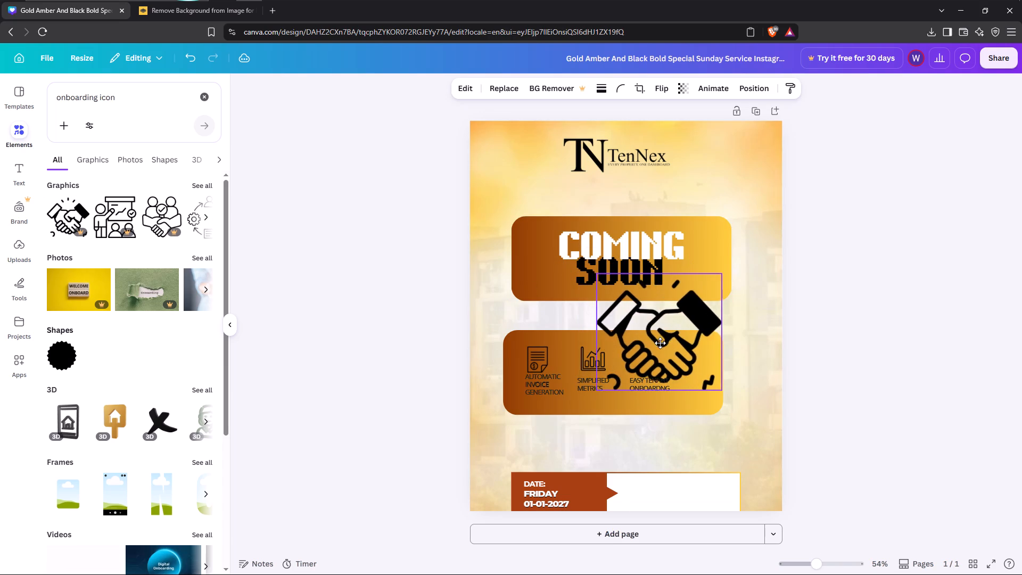
pyautogui.moveTo(660, 343); pyautogui.dragTo(664, 340)
pyautogui.moveTo(607, 387); pyautogui.dragTo(676, 328)
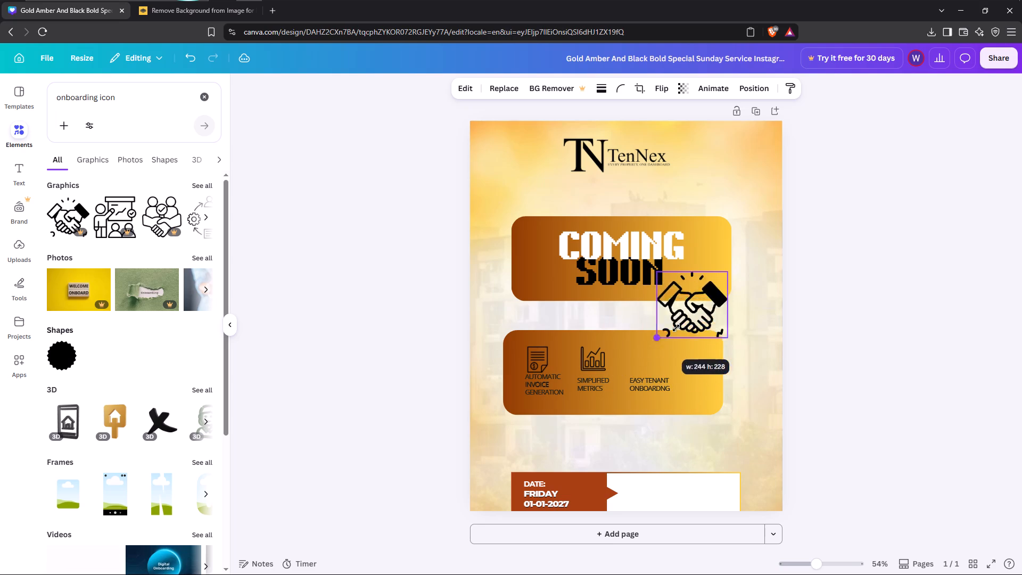
pyautogui.moveTo(676, 328); pyautogui.dragTo(703, 304)
pyautogui.moveTo(698, 287); pyautogui.dragTo(622, 366)
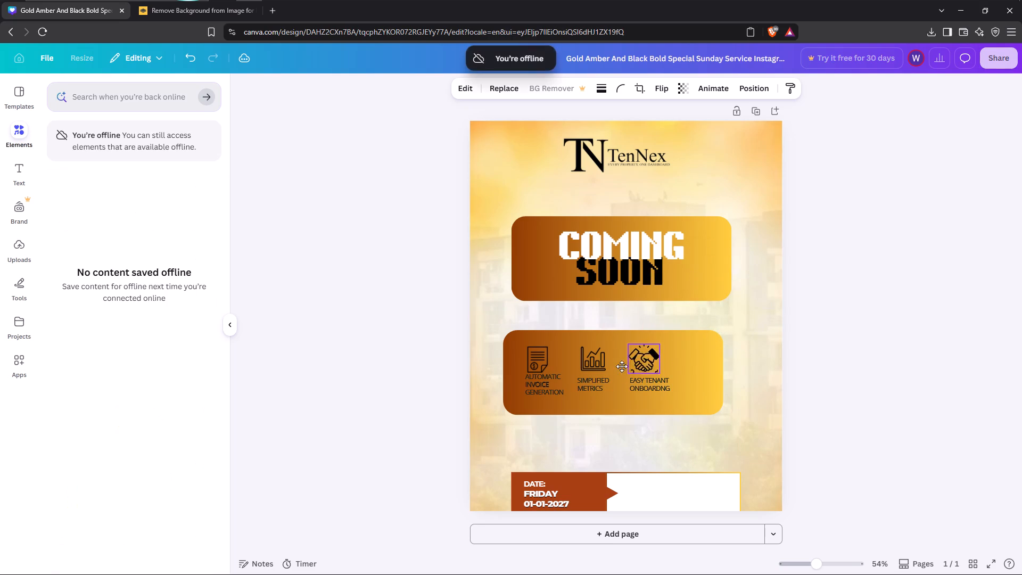
pyautogui.moveTo(622, 366); pyautogui.dragTo(633, 358)
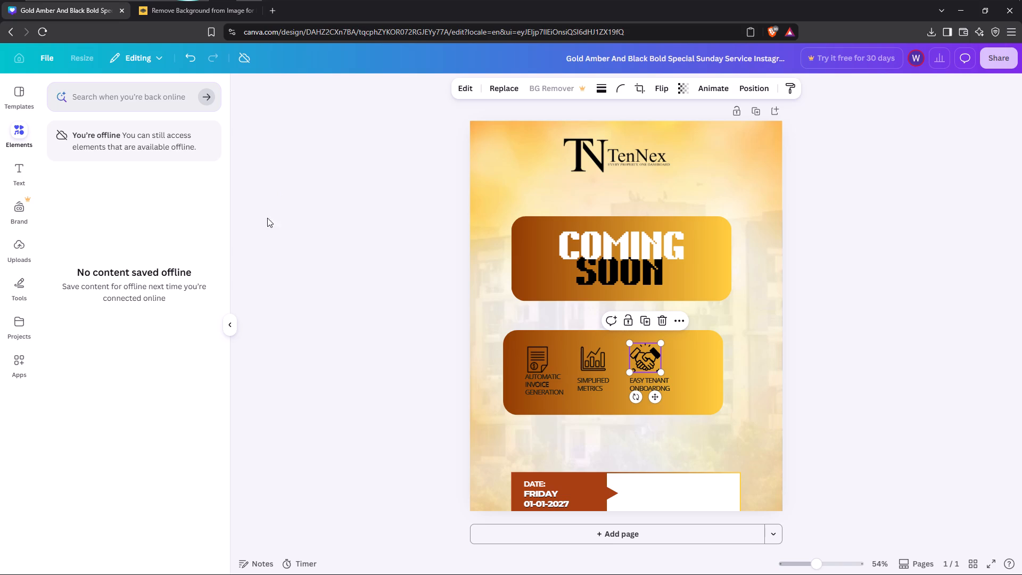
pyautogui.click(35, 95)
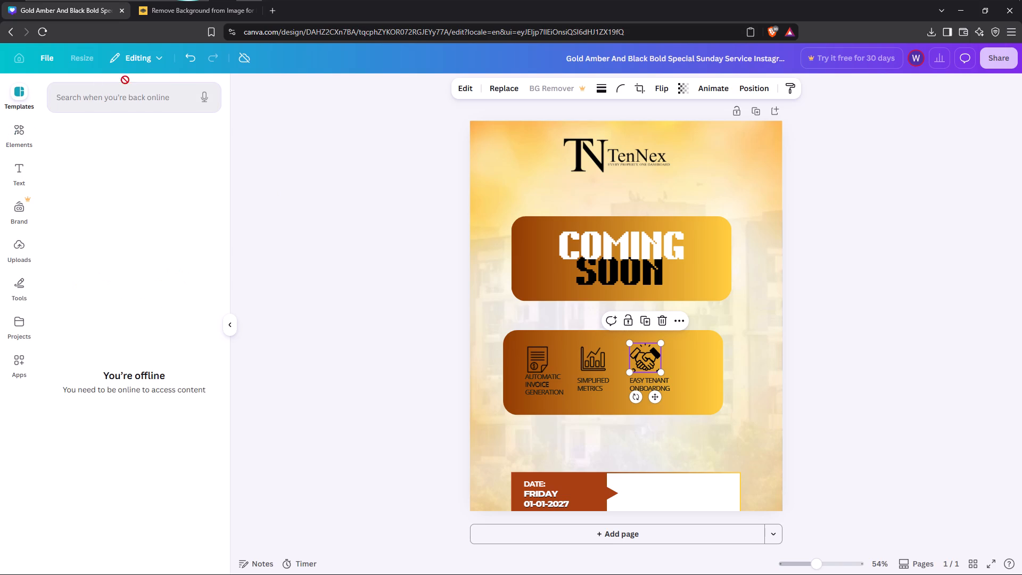